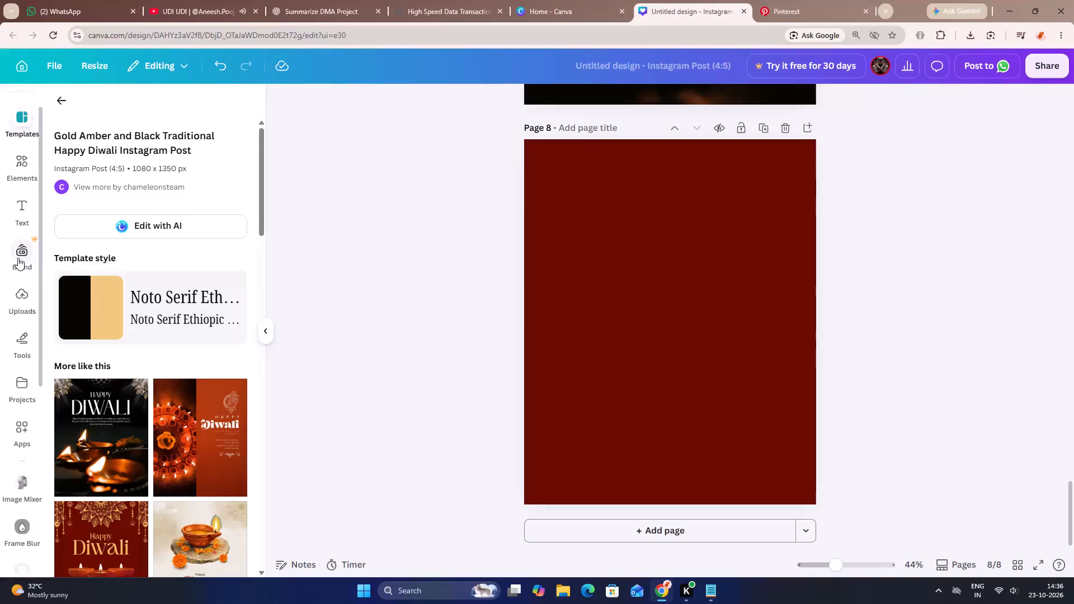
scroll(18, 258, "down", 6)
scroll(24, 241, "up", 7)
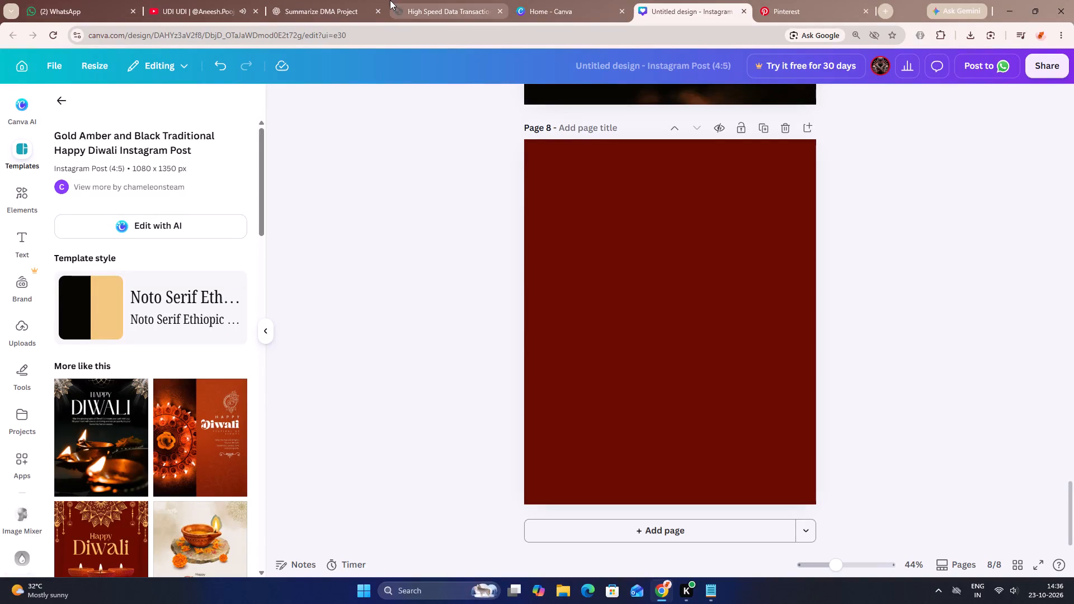
Switch to the Canva home page, dismiss the Create a design window and open the account options.
left_click(554, 0)
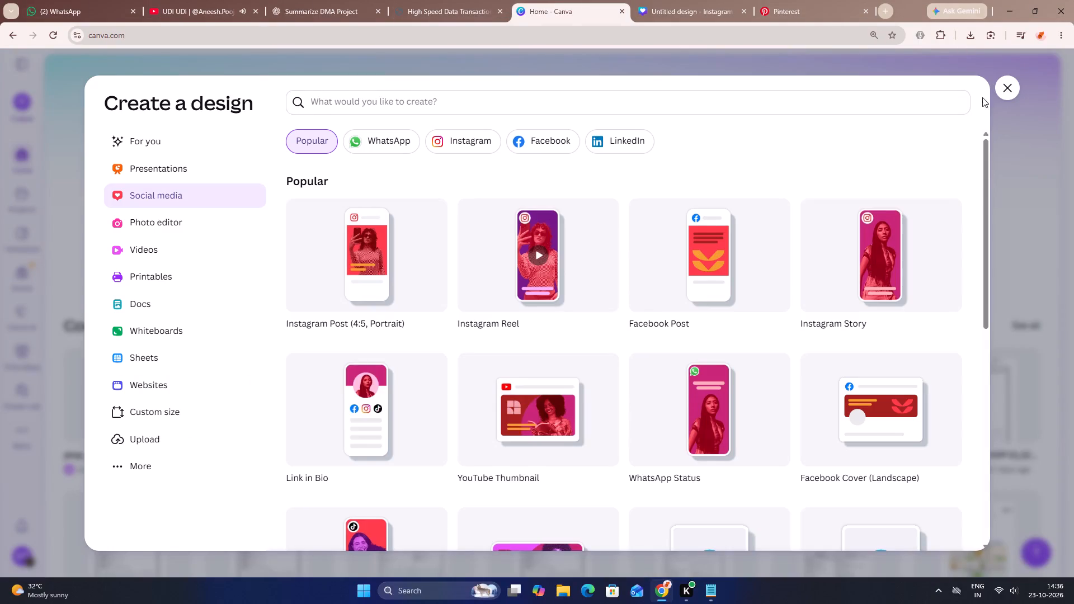
left_click(1011, 87)
left_click(15, 545)
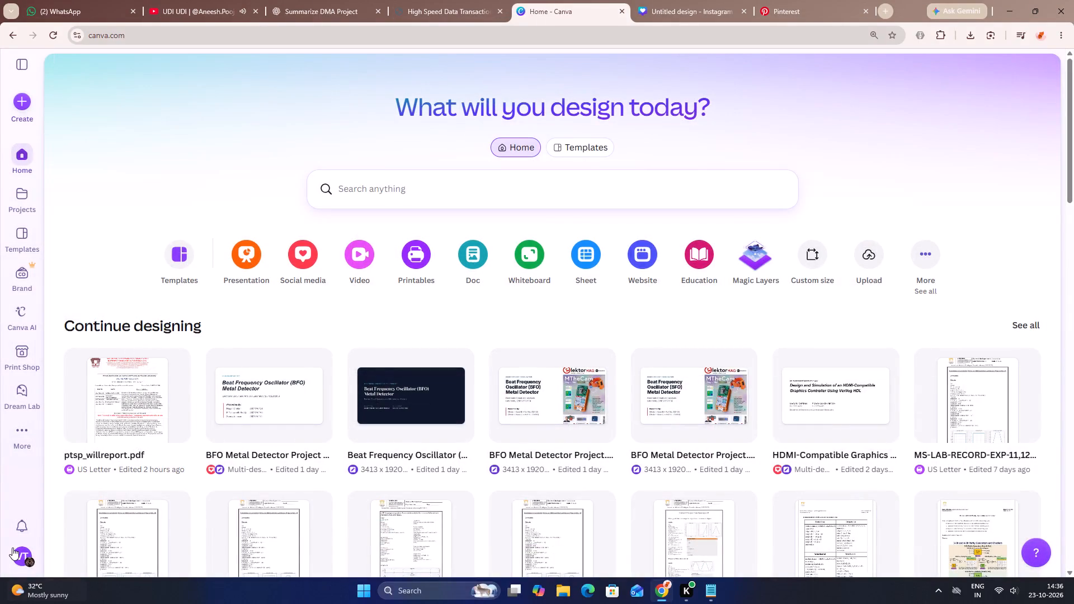
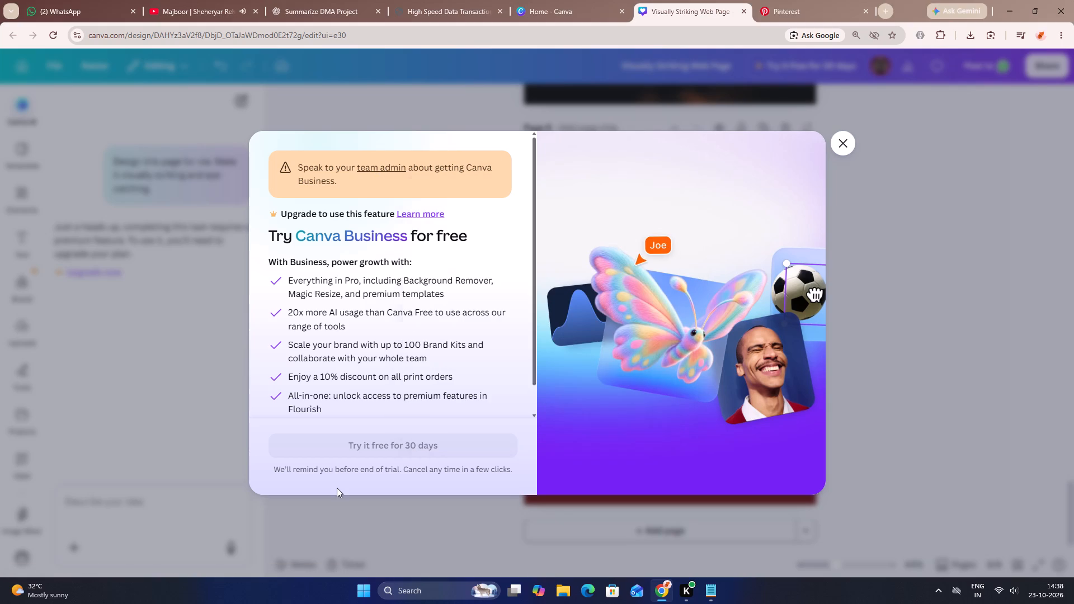
Switch to Pinterest and browse the diwali poster search results for design references.
left_click(757, 0)
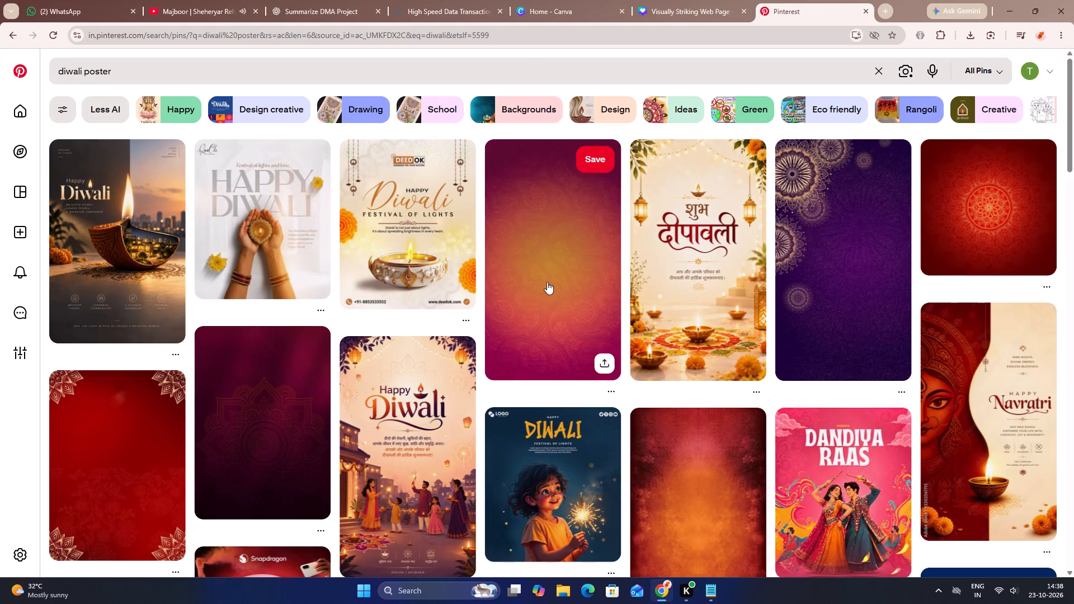
scroll(540, 294, "down", 20)
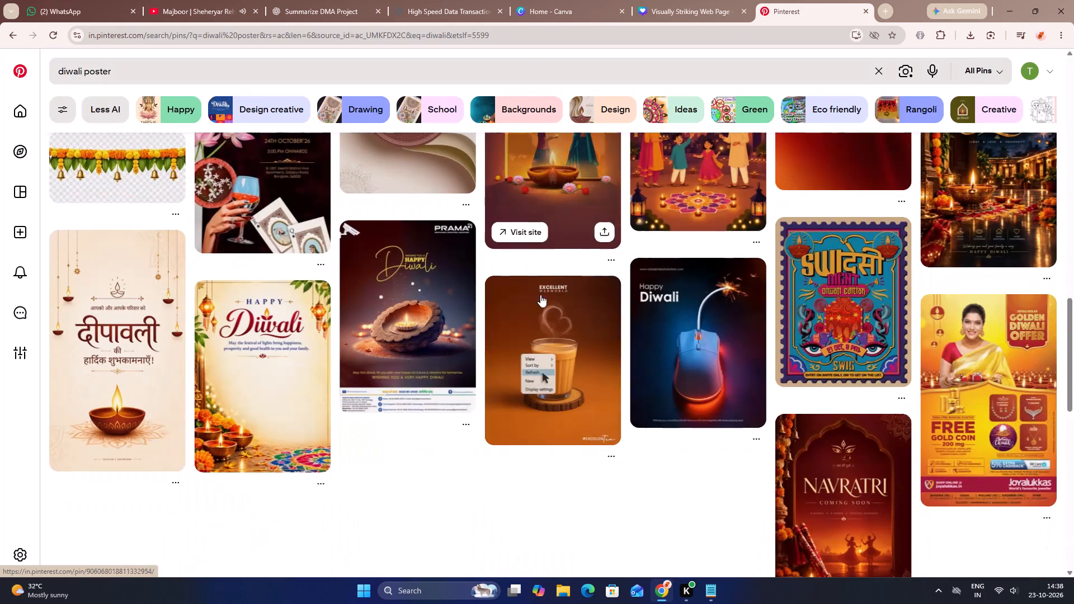
scroll(540, 295, "up", 4)
scroll(540, 295, "up", 20)
scroll(540, 295, "up", 6)
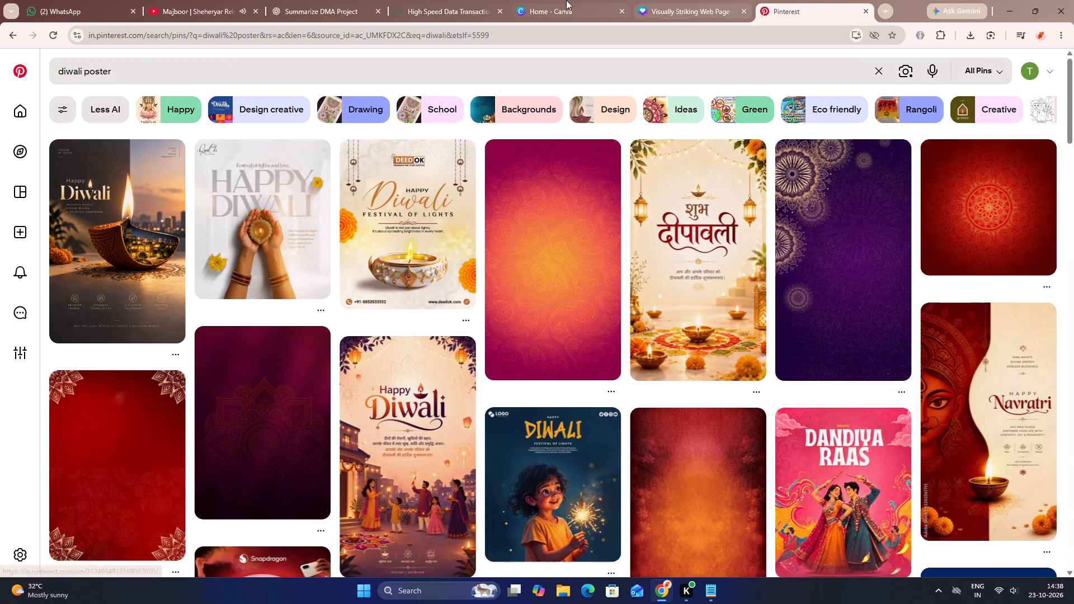
Switch from the Pinterest Diwali poster results to the Canva home page.
left_click(530, 0)
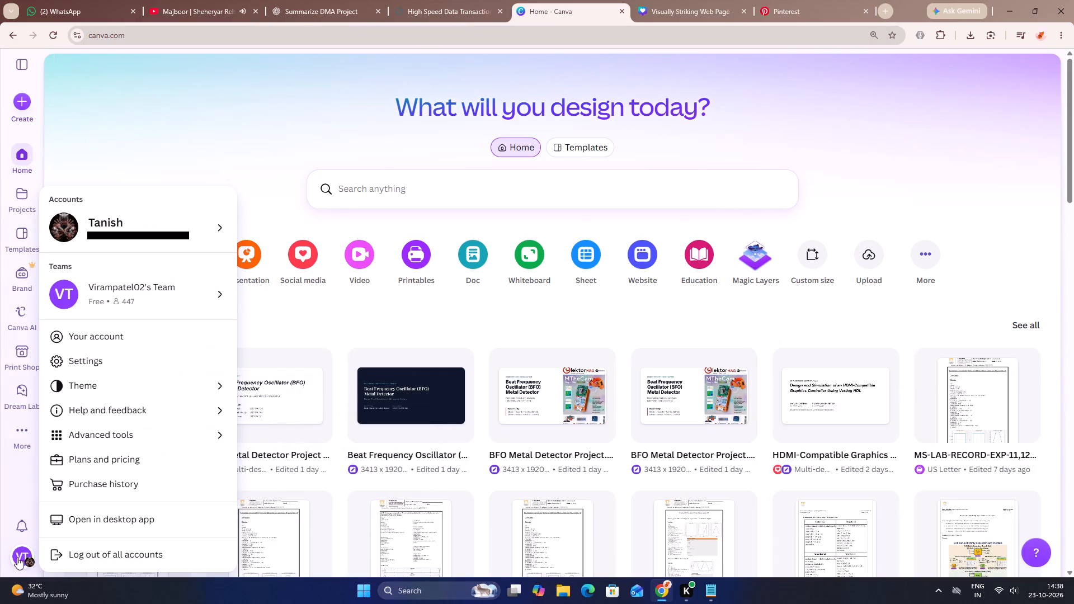
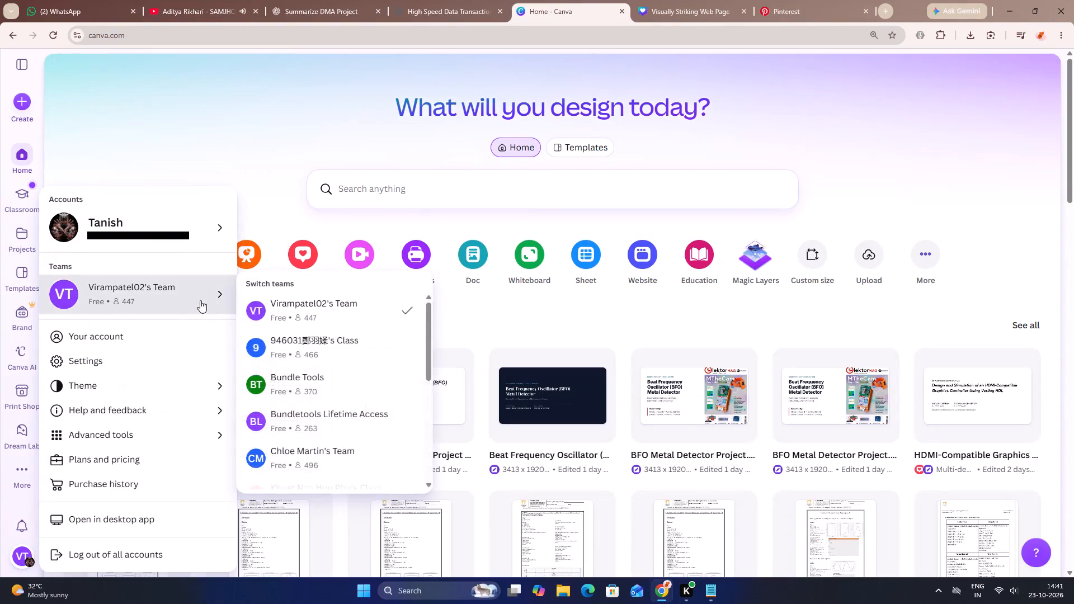
Switch the account to the team that is on the Education plan.
scroll(314, 381, "down", 20)
scroll(323, 369, "up", 1)
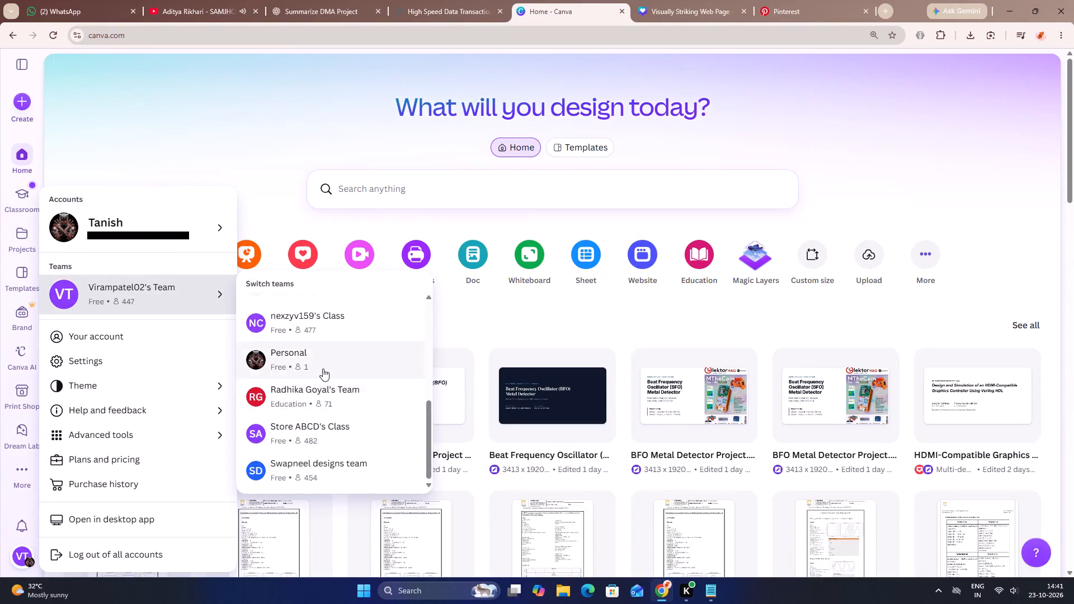
scroll(323, 369, "up", 3)
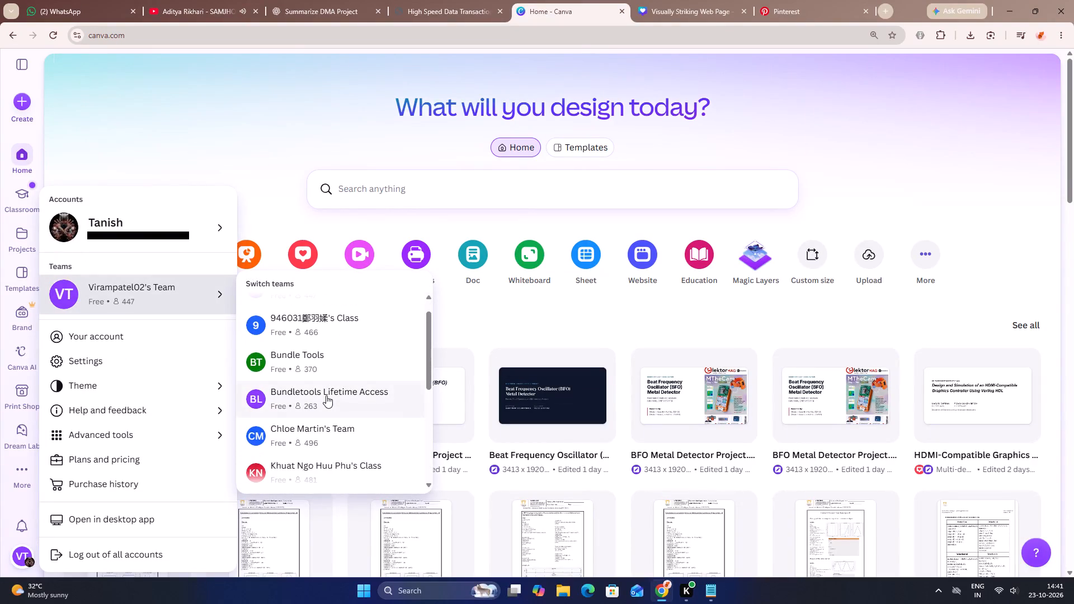
scroll(326, 395, "up", 3)
scroll(322, 388, "down", 4)
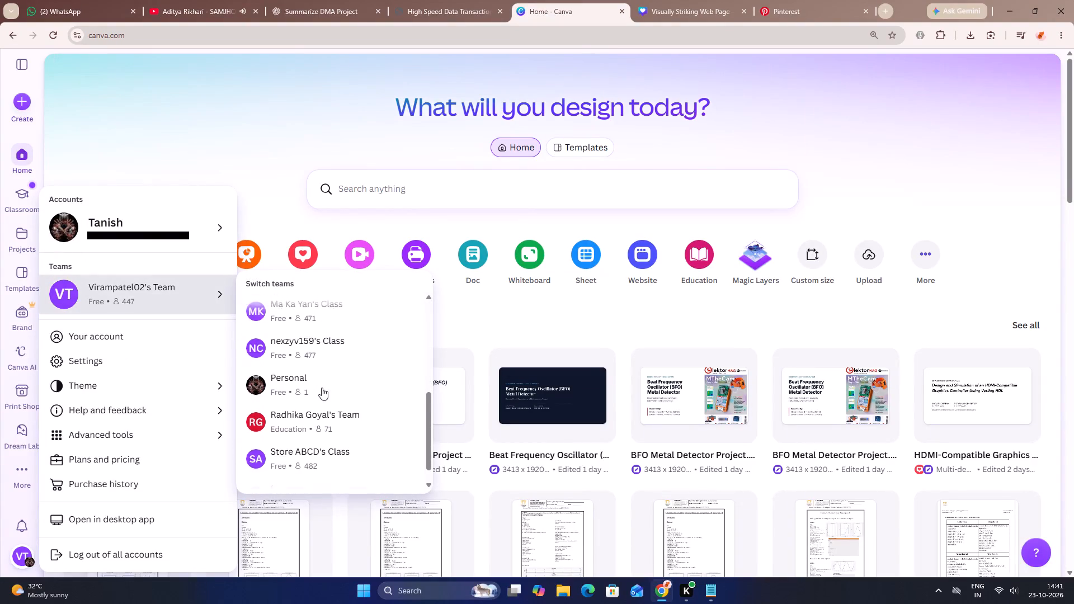
scroll(322, 388, "down", 2)
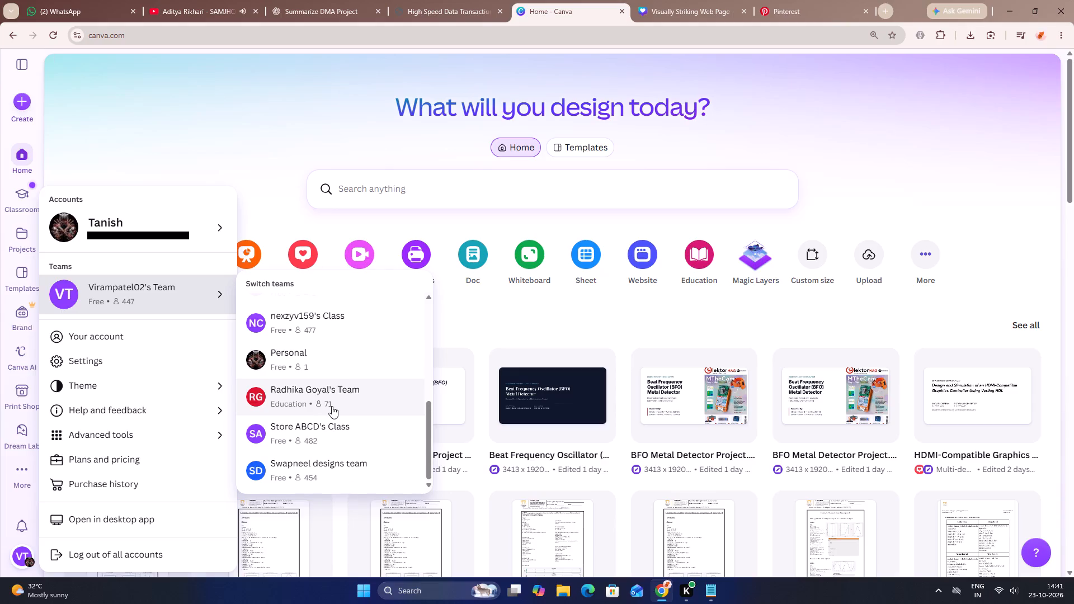
left_click(332, 406)
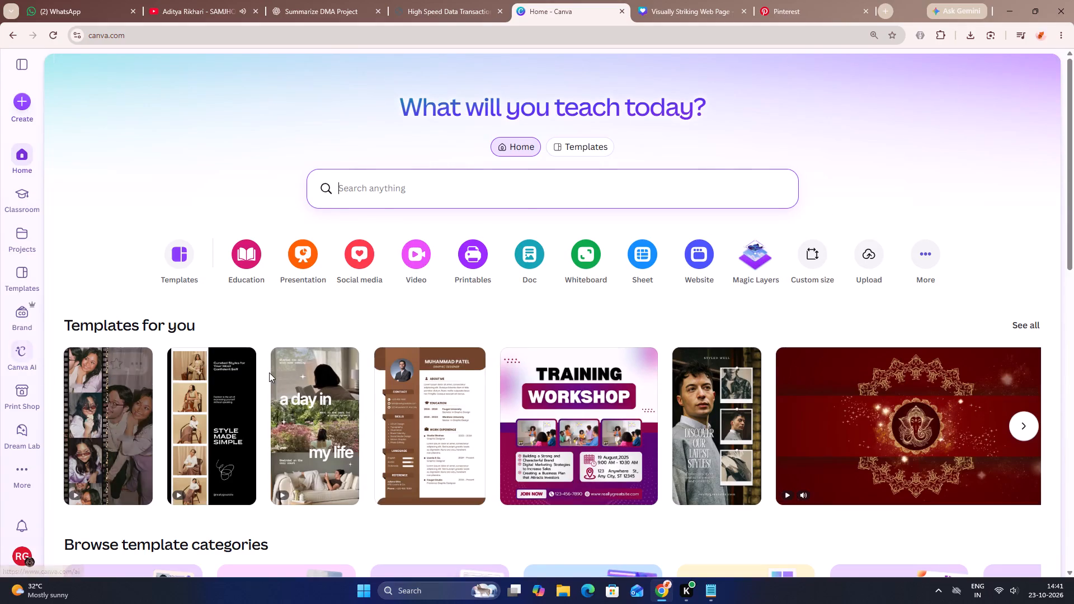
Create a blank Instagram Post (4:5, Portrait) design from the frequently used formats.
scroll(358, 383, "down", 4)
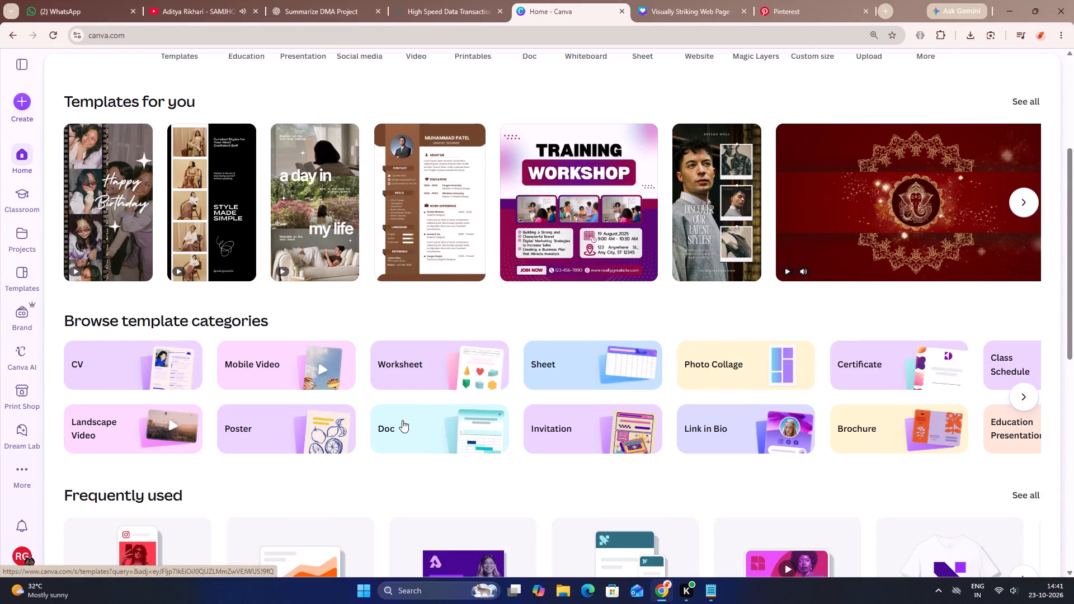
scroll(402, 420, "down", 5)
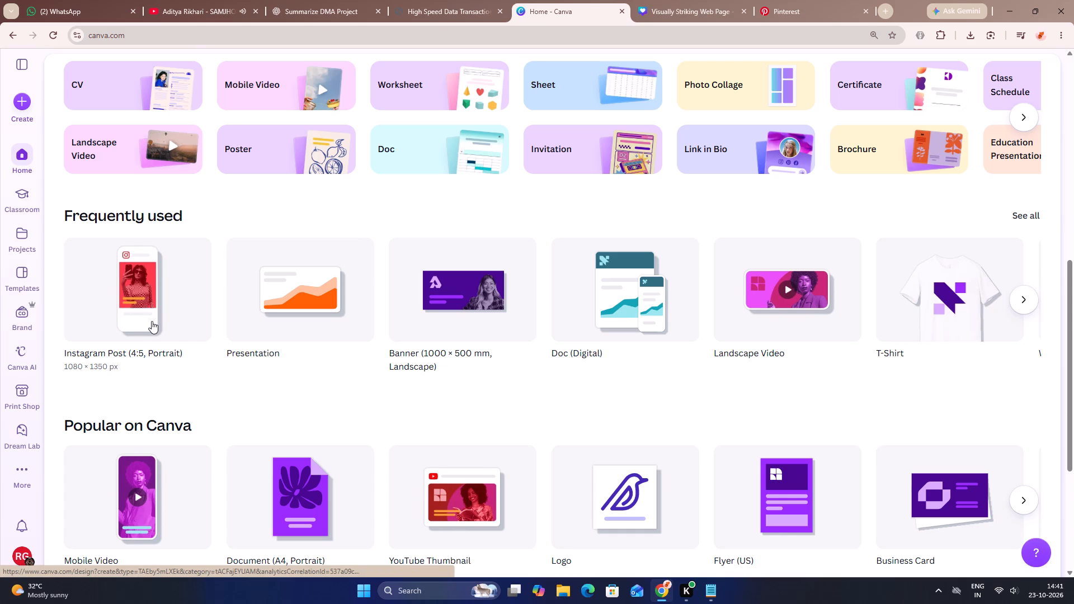
left_click(152, 321)
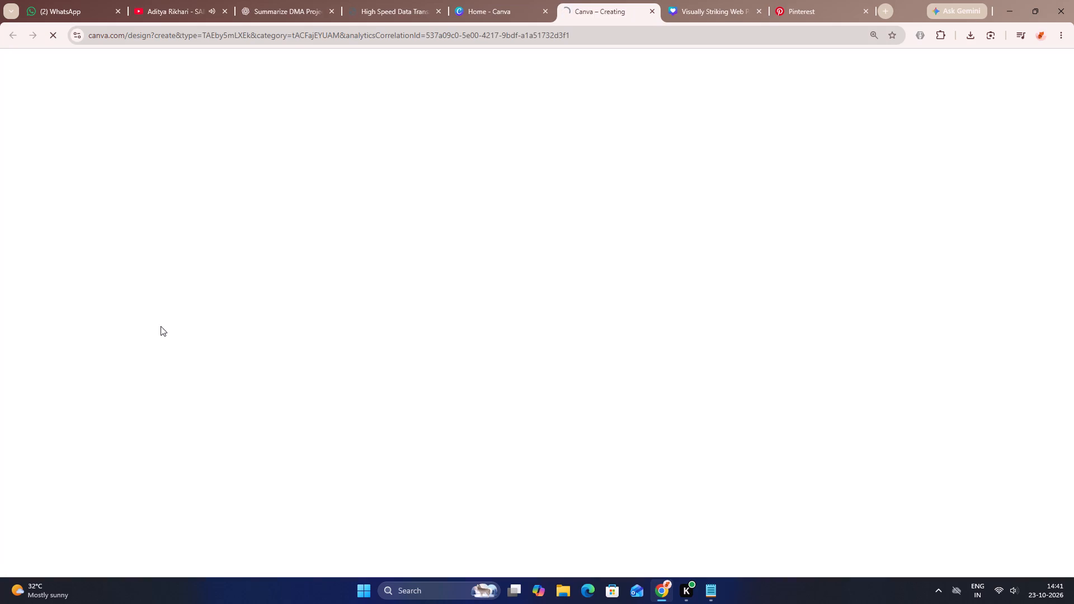
Close the old Visually Striking Web Page browser tab.
left_click(757, 11)
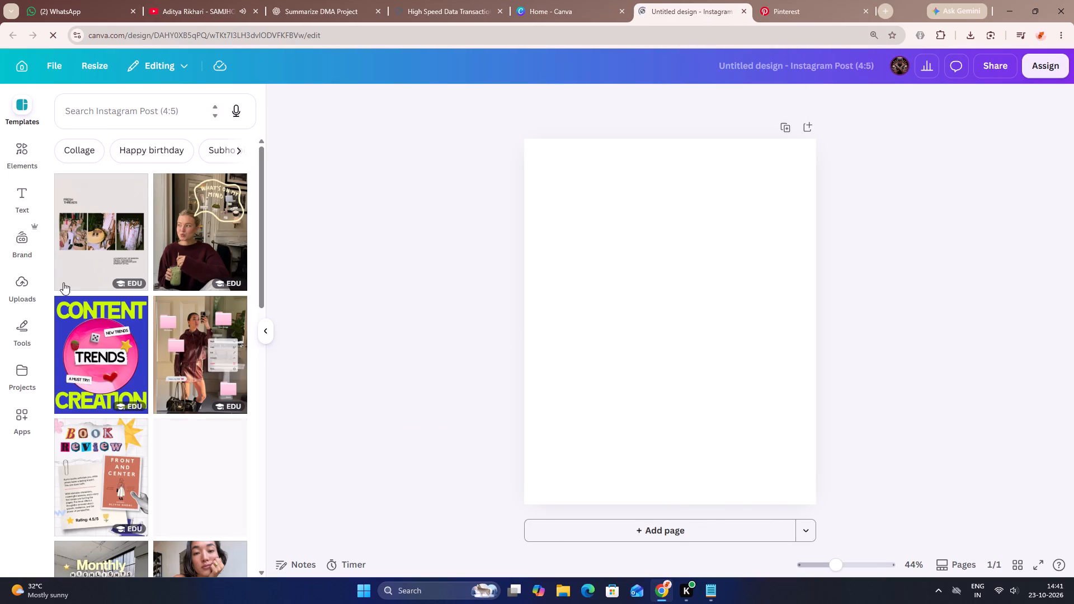
Search the Instagram Post (4:5) templates for "diwali poster".
left_click(119, 114)
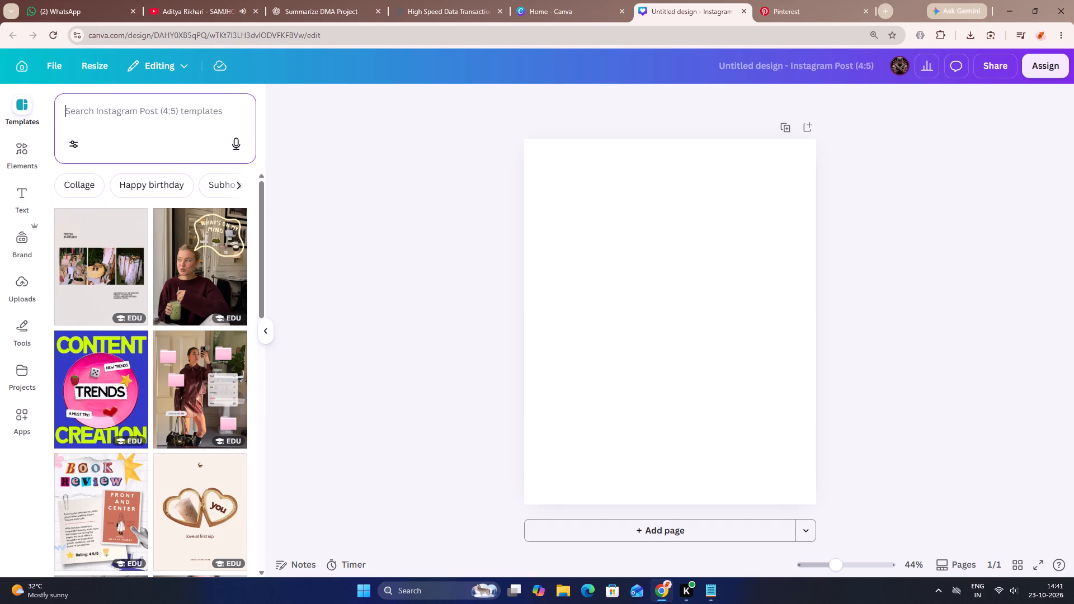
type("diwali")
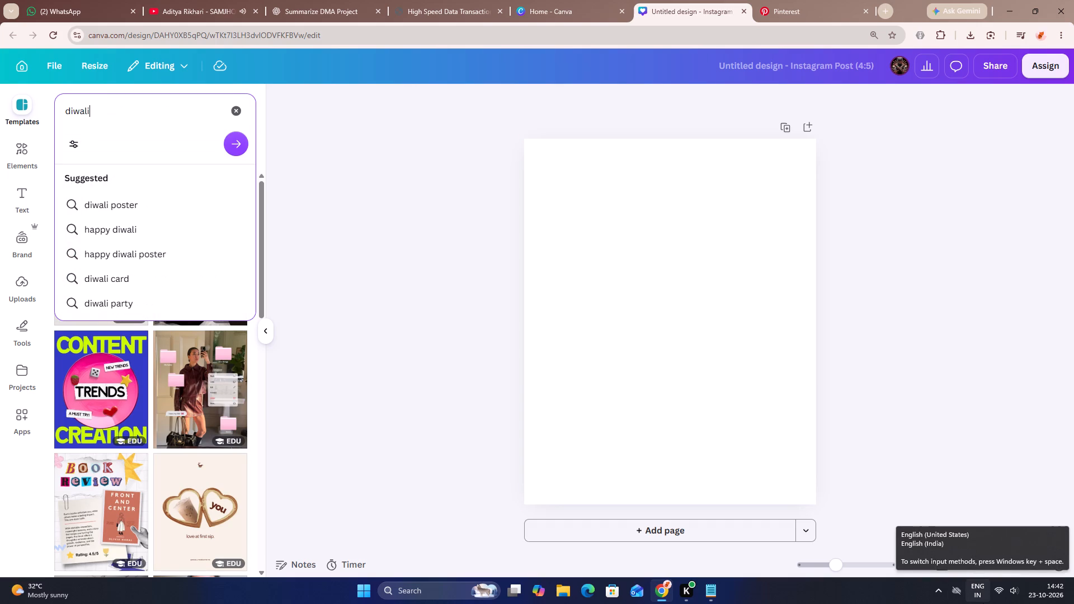
left_click(142, 207)
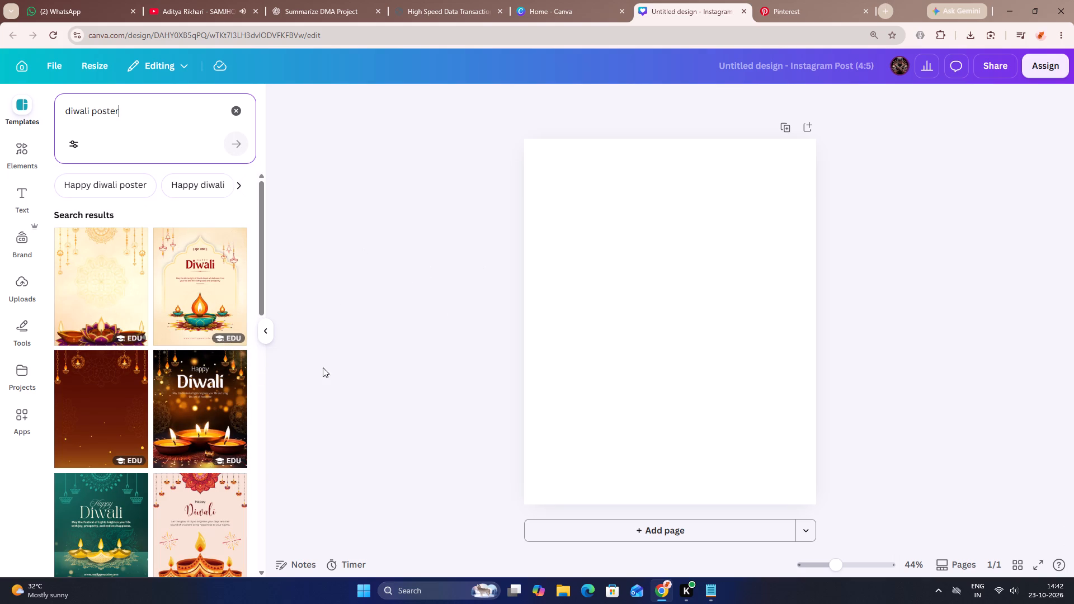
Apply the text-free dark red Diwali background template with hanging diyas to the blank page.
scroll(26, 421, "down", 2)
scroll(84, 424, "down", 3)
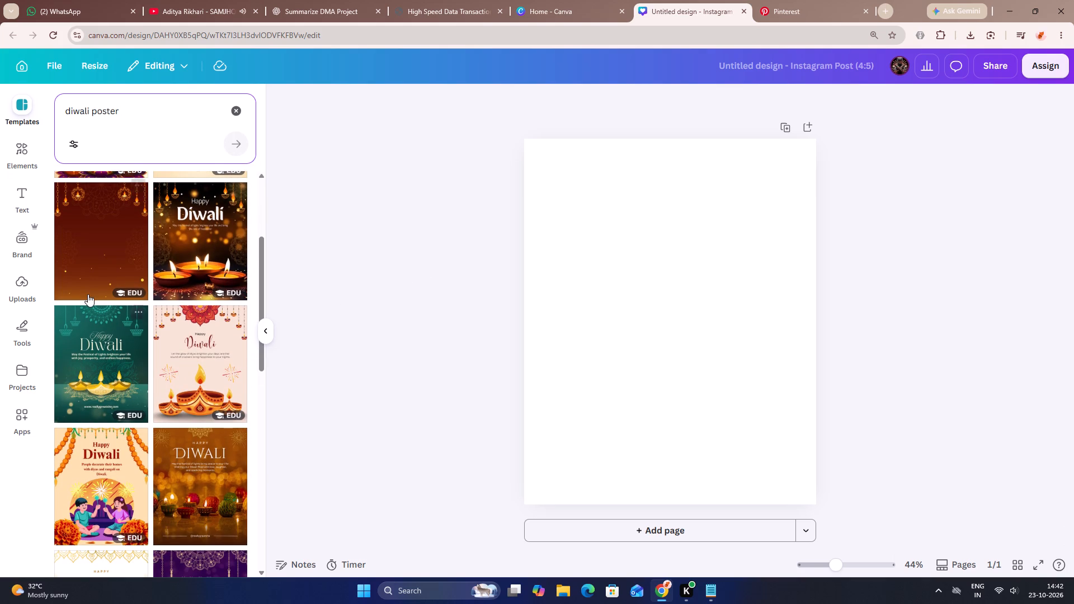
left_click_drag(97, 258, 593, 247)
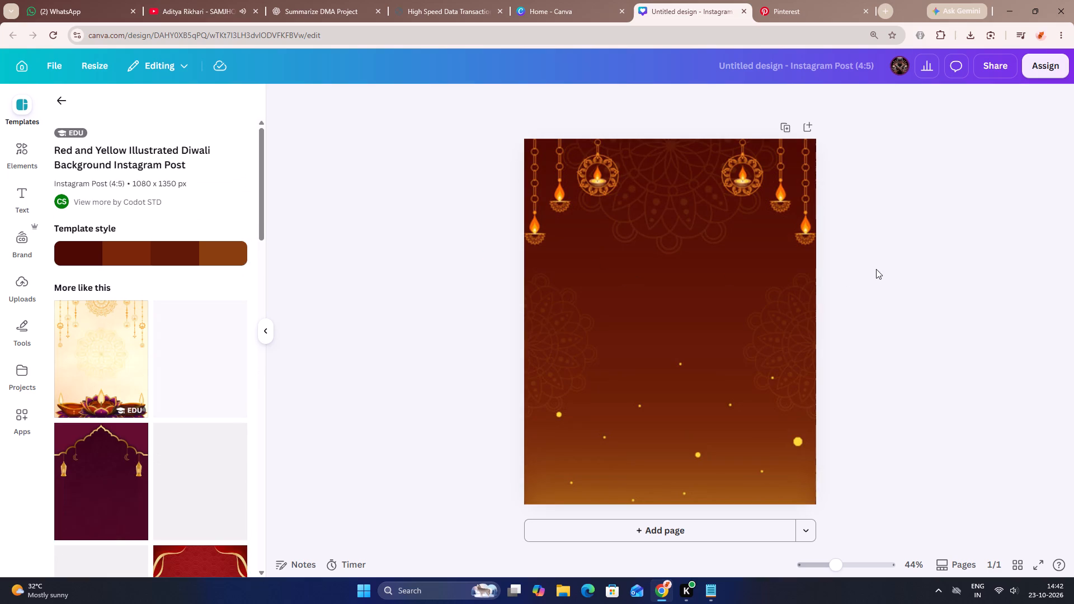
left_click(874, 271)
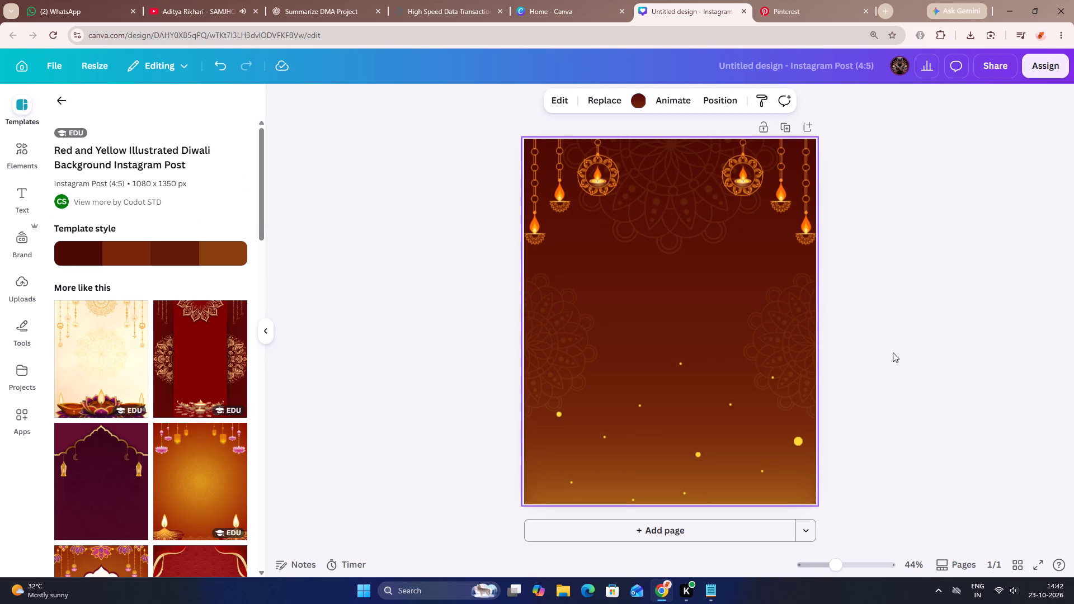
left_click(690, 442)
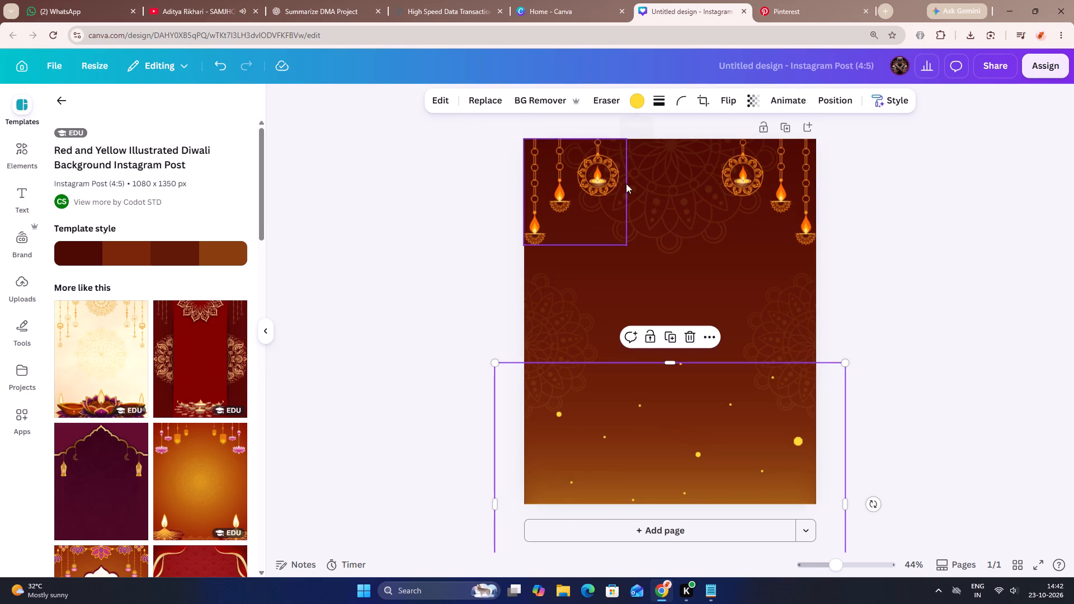
Replace the page design with the similar cream Diwali background template that has diyas along its bottom edge.
left_click_drag(118, 385, 653, 279)
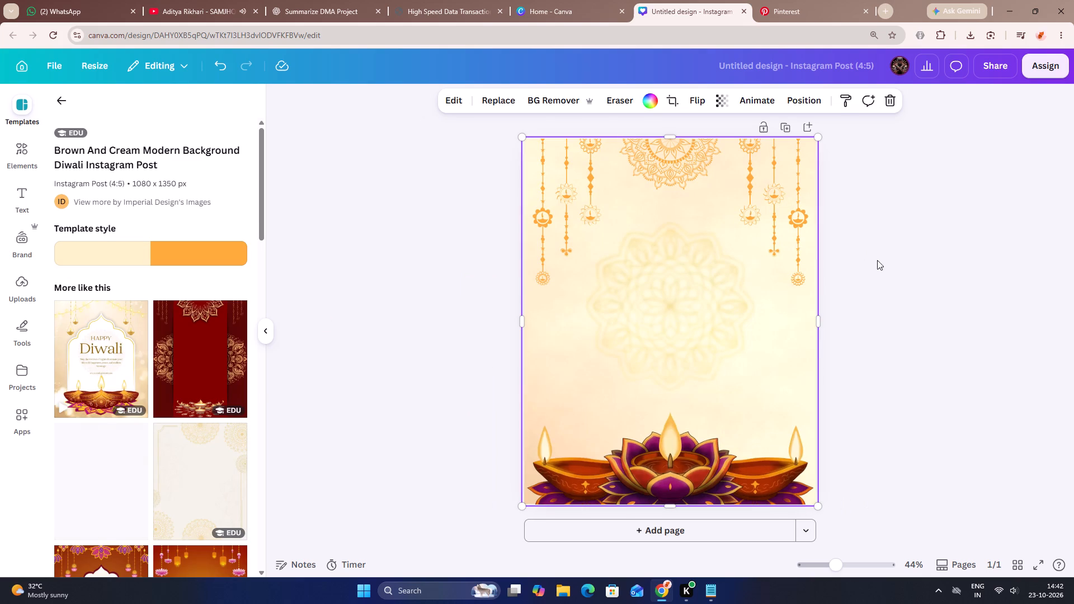
left_click(871, 263)
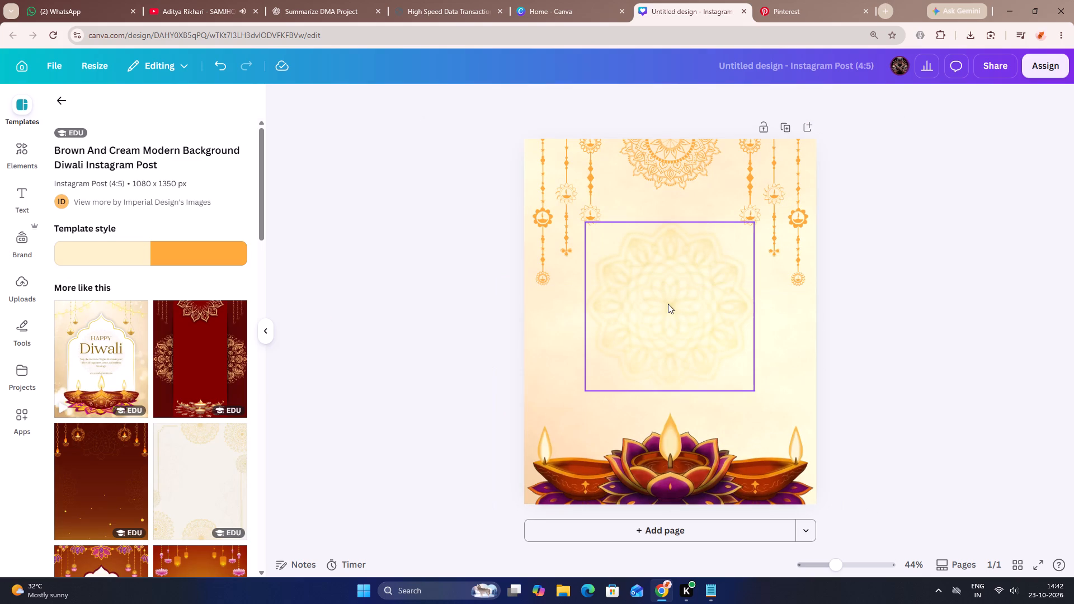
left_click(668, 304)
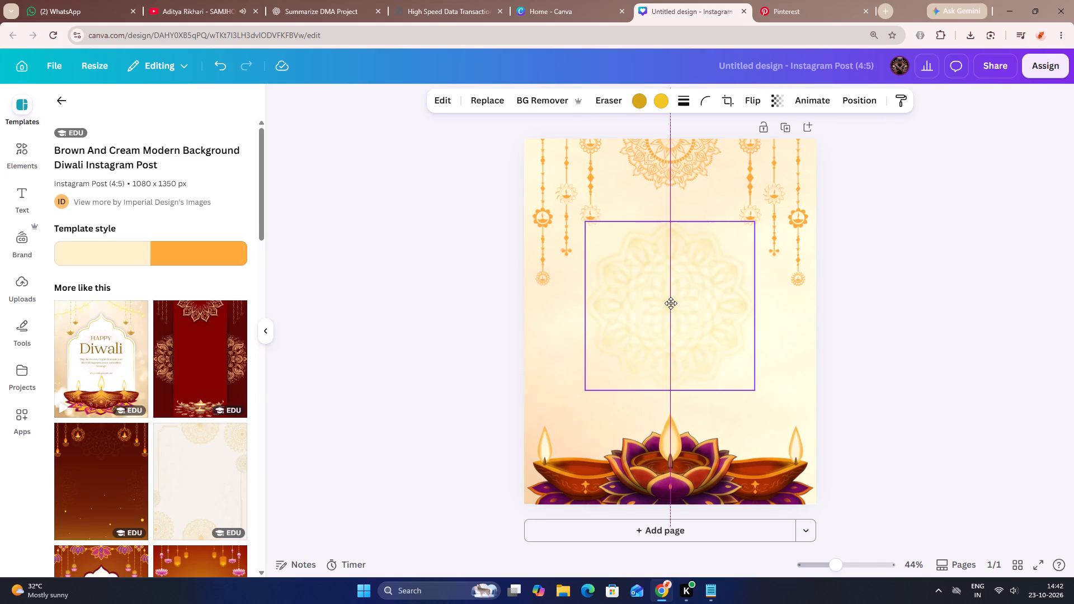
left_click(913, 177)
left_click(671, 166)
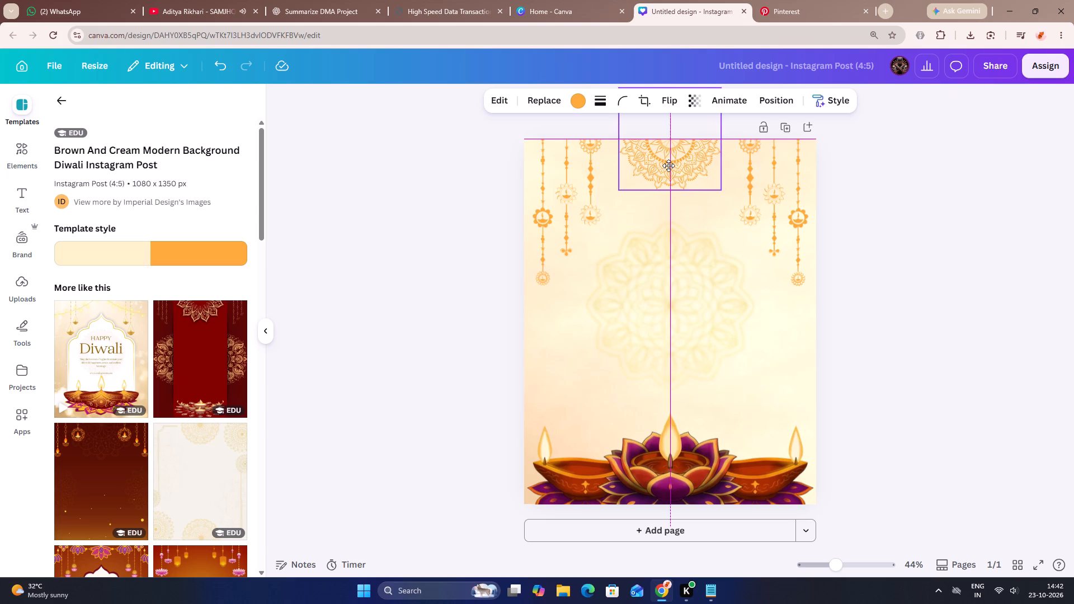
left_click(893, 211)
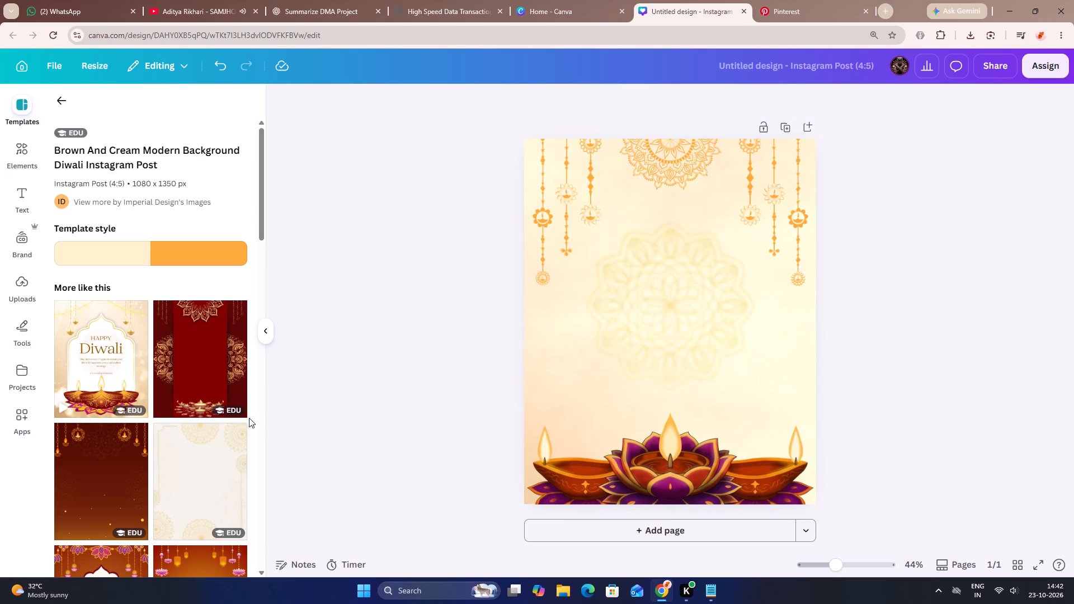
Add a blank second page below the cream Diwali background page.
scroll(119, 409, "down", 5)
scroll(616, 380, "down", 5)
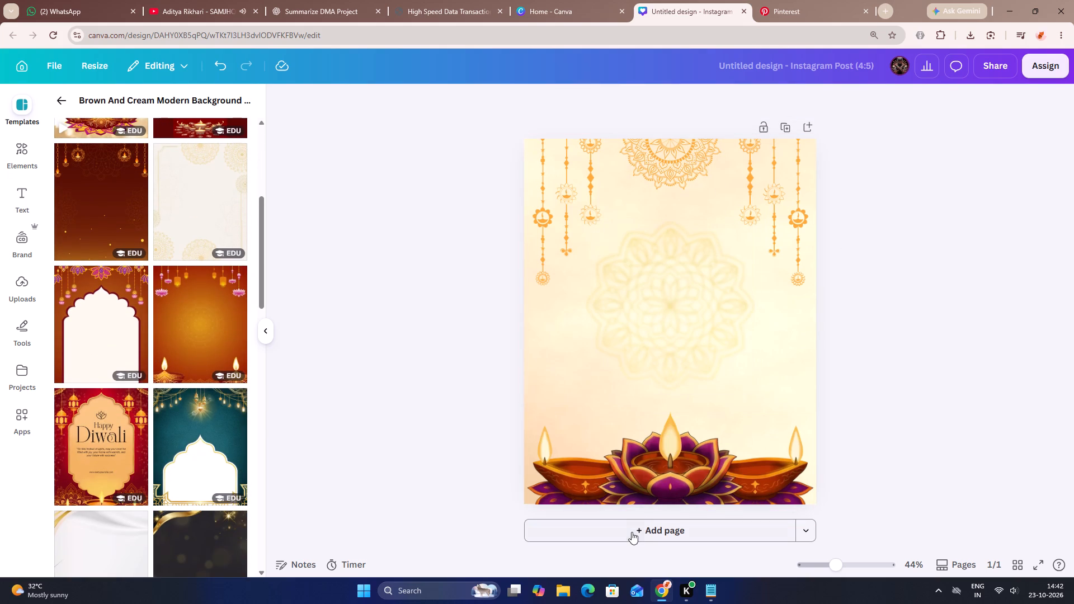
left_click(632, 532)
Return to the "diwali poster" template results and browse them for a design to use on page 2.
scroll(167, 418, "down", 4)
left_click(53, 105)
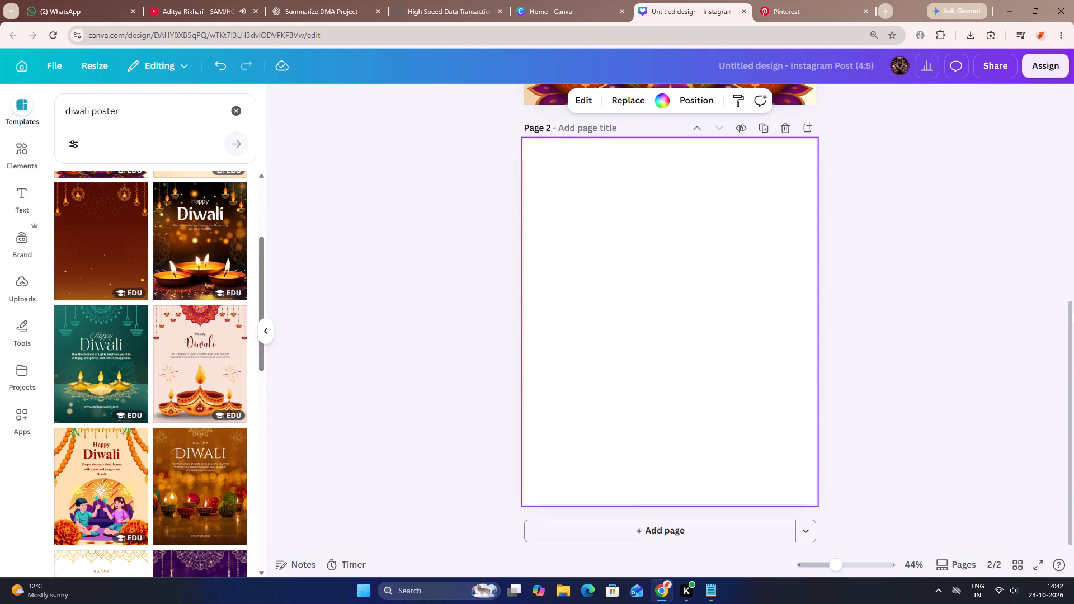
scroll(162, 417, "down", 2)
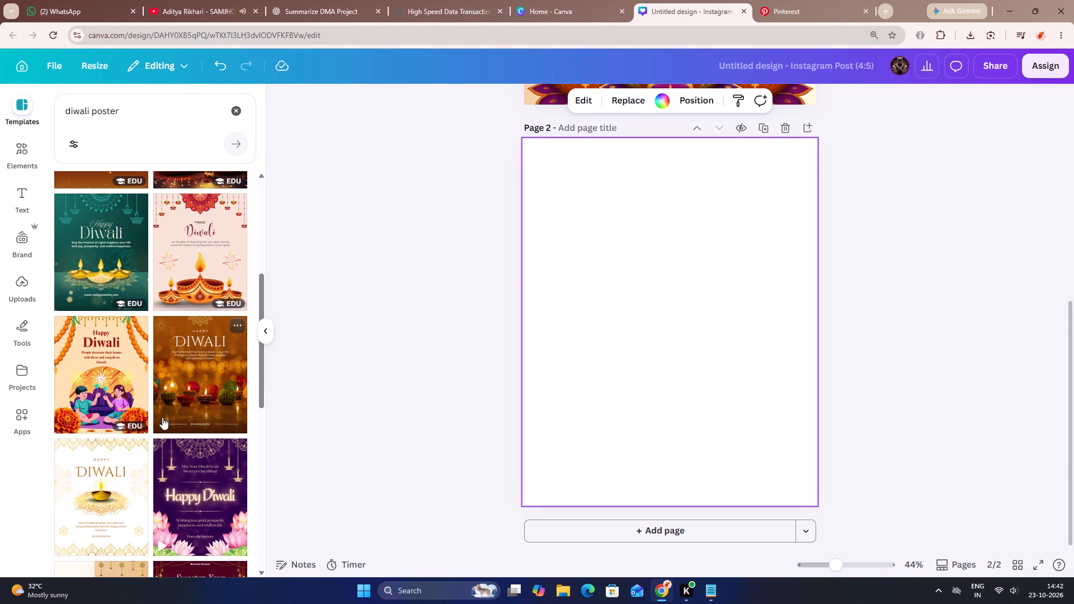
scroll(479, 372, "up", 8)
scroll(544, 409, "down", 7)
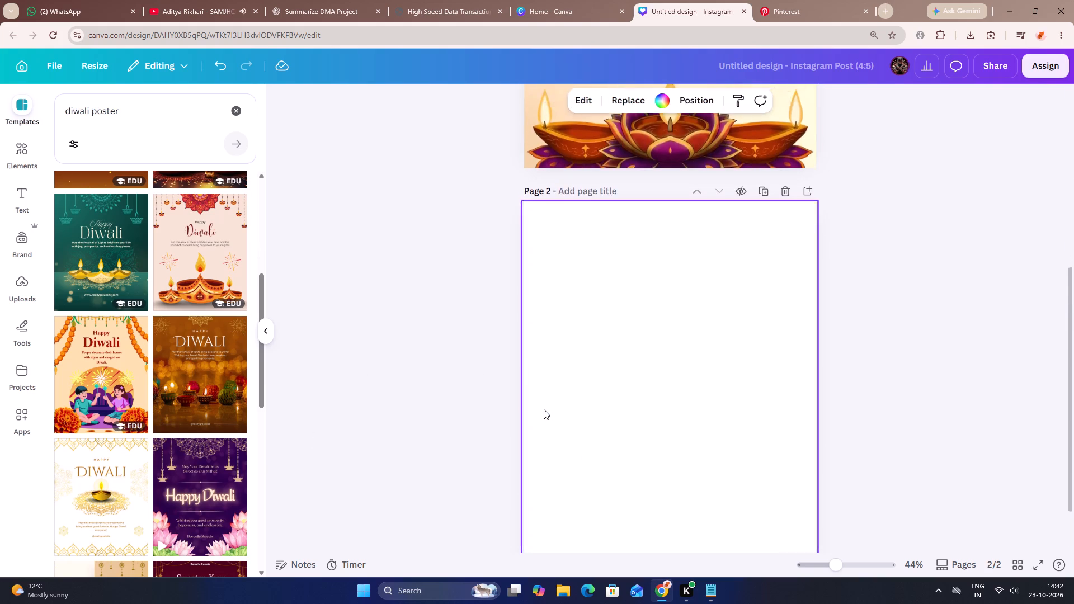
scroll(544, 409, "down", 2)
scroll(291, 449, "down", 3)
scroll(215, 450, "down", 3)
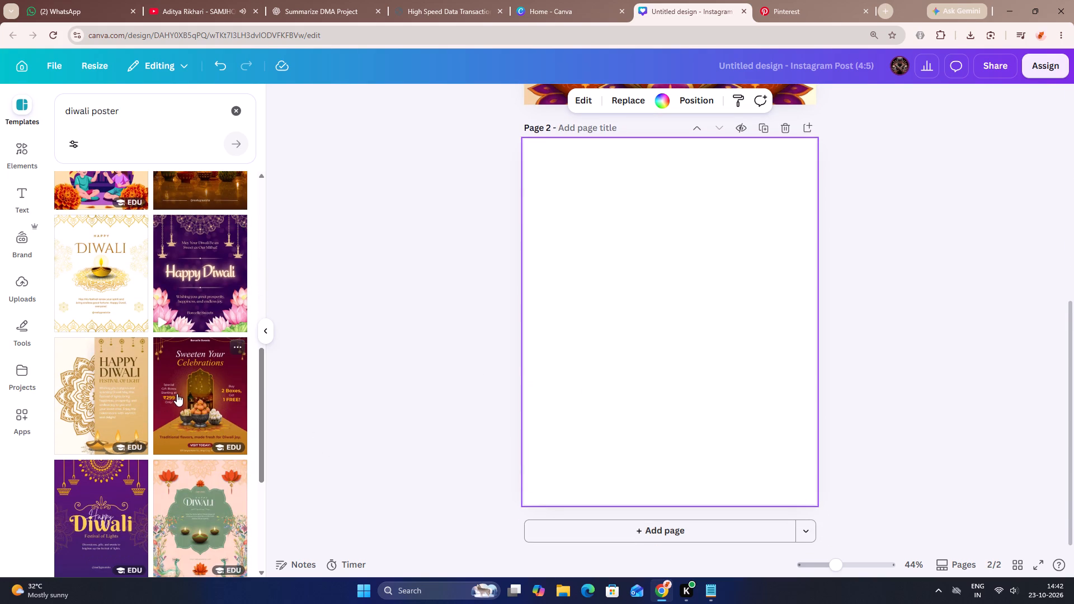
scroll(693, 273, "up", 9)
scroll(654, 347, "down", 3)
scroll(413, 370, "down", 3)
scroll(75, 402, "down", 9)
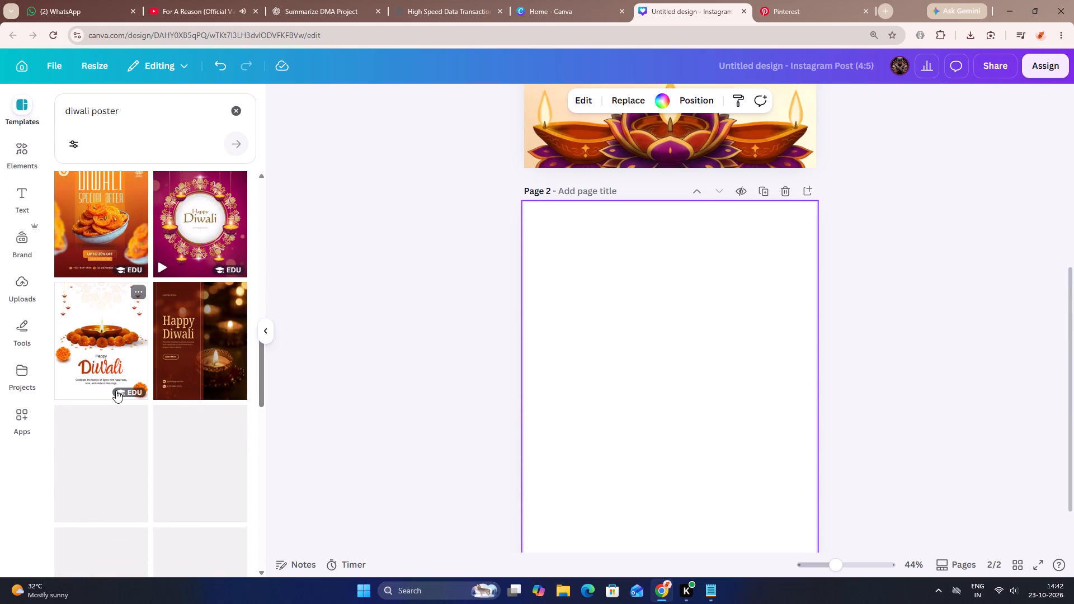
scroll(116, 390, "down", 7)
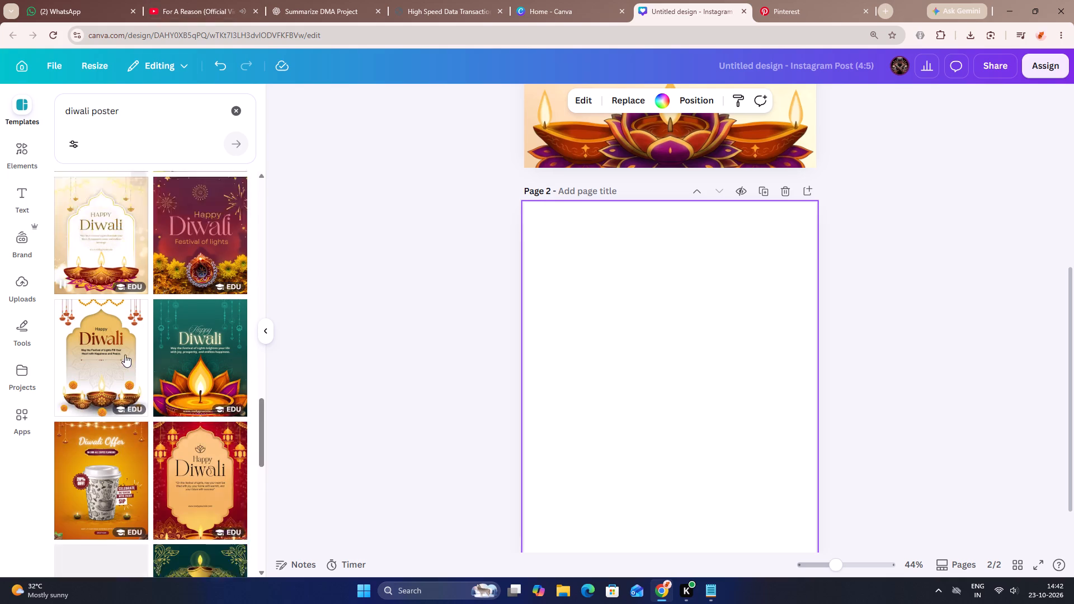
scroll(125, 355, "down", 4)
scroll(125, 353, "up", 1)
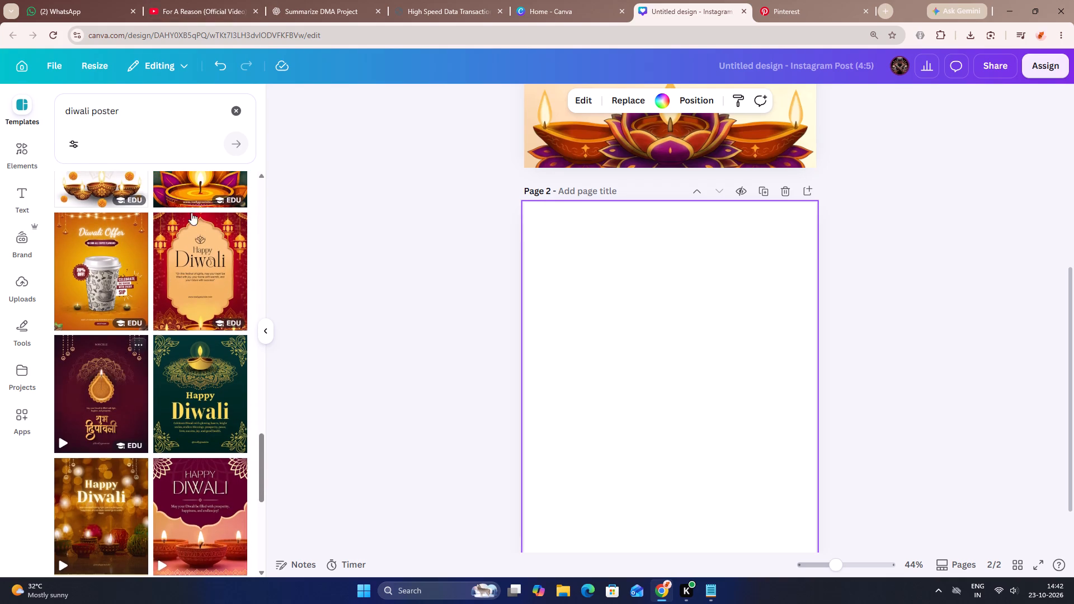
Switch to YouTube, resume the paused music video, and return to the Canva design.
left_click(171, 0)
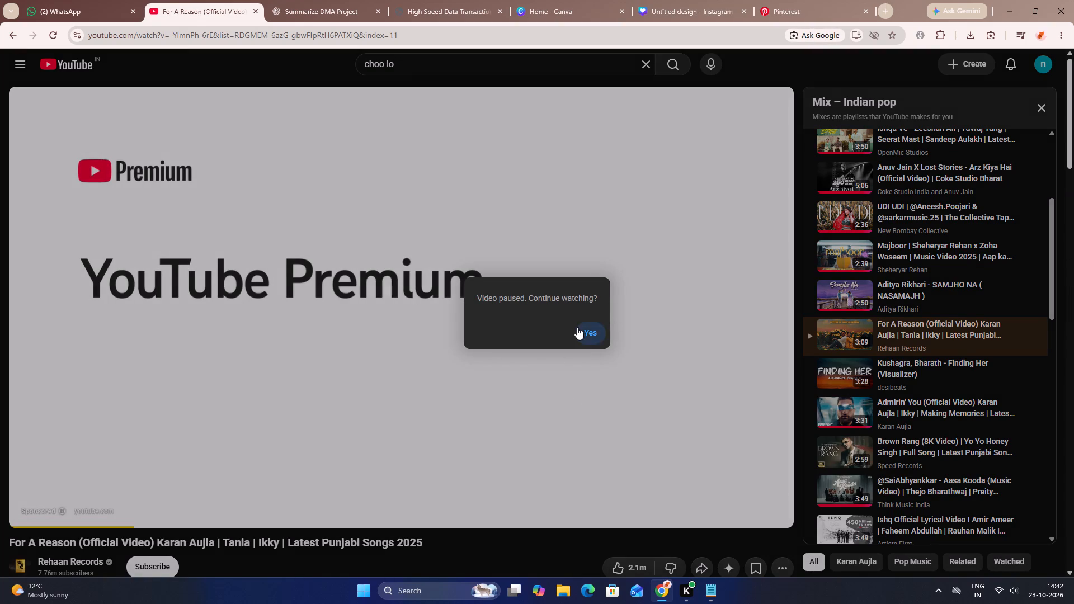
left_click(577, 327)
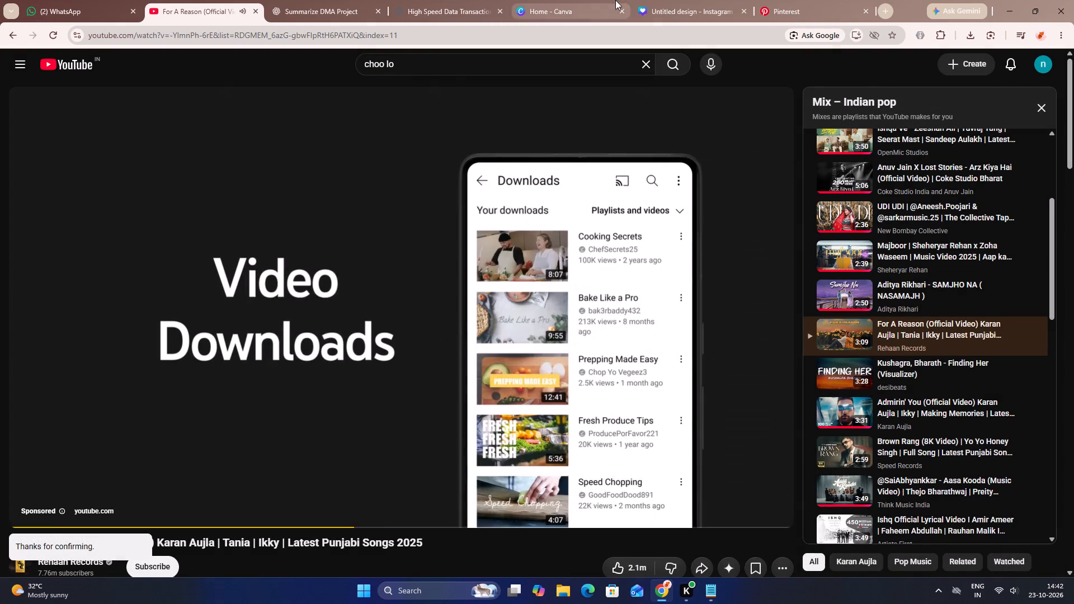
left_click(703, 0)
Continue browsing the "diwali poster" template results, comparing layouts for page 2.
scroll(192, 446, "down", 4)
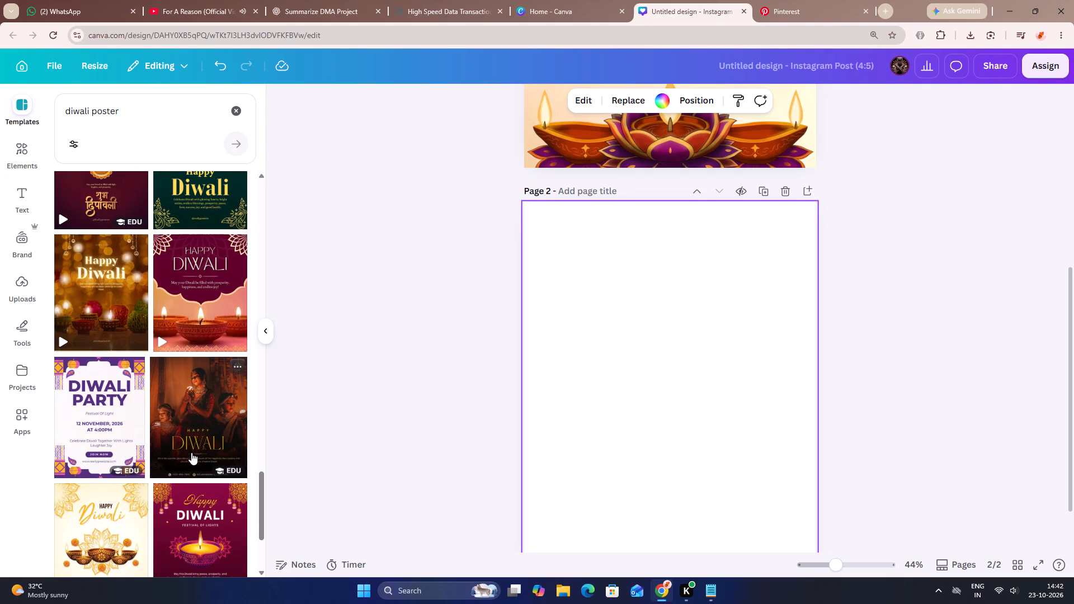
scroll(168, 446, "down", 4)
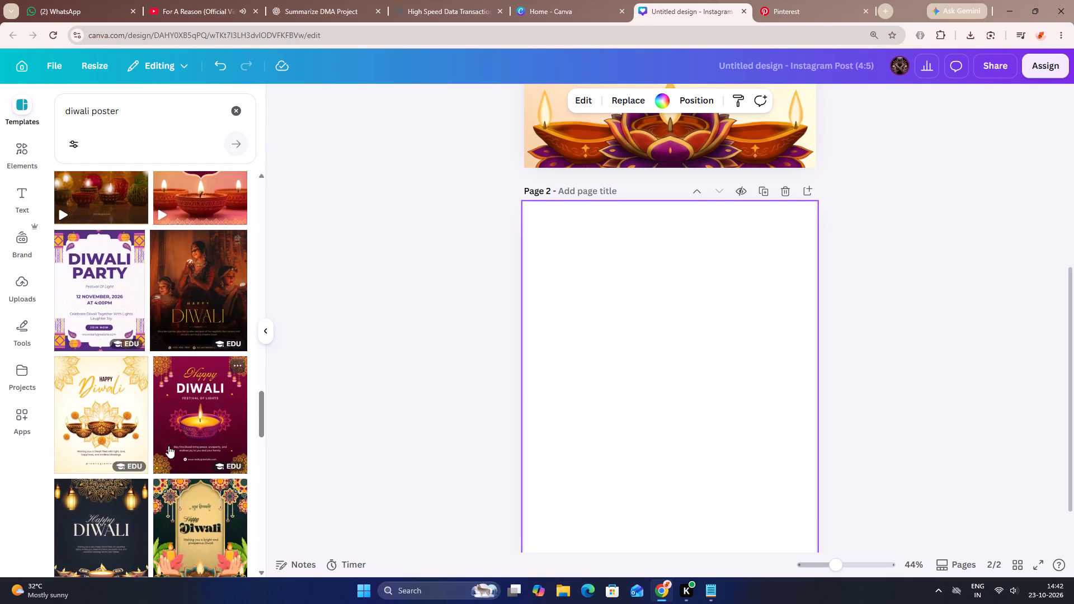
scroll(168, 446, "down", 5)
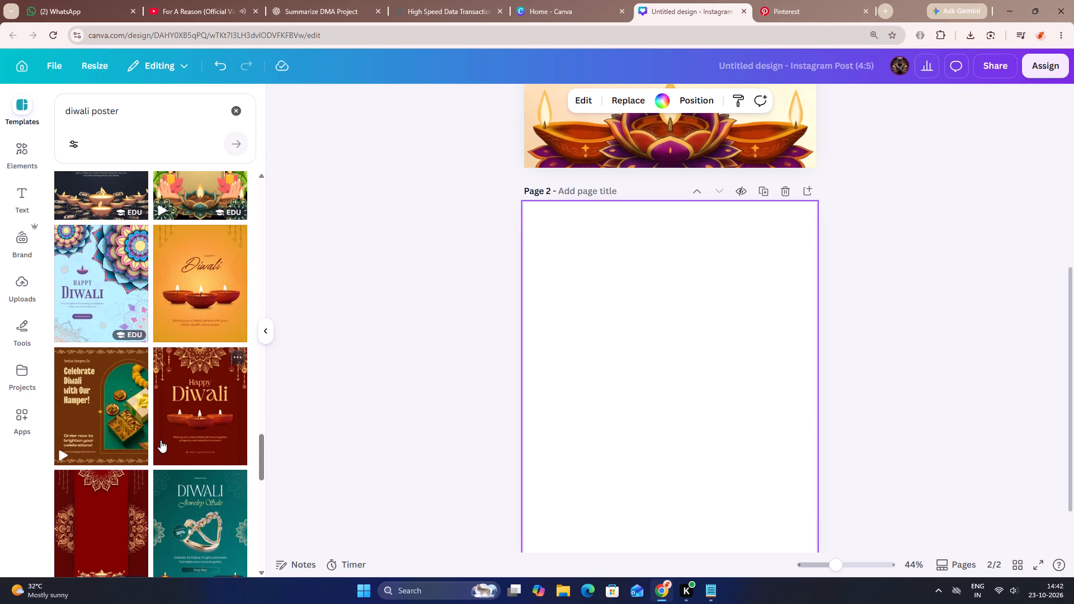
scroll(161, 440, "down", 9)
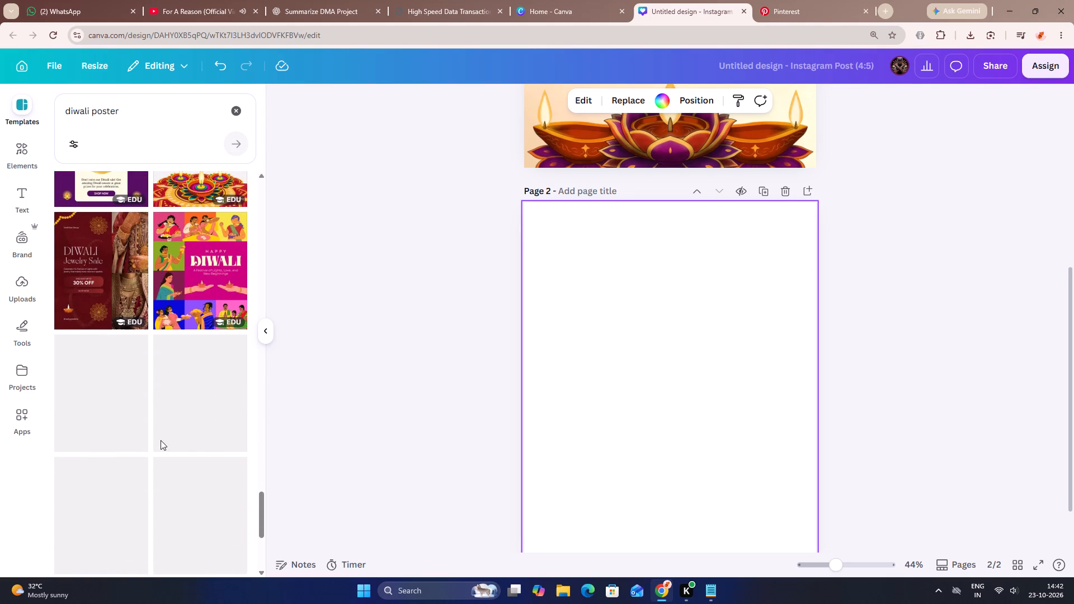
scroll(161, 438, "down", 6)
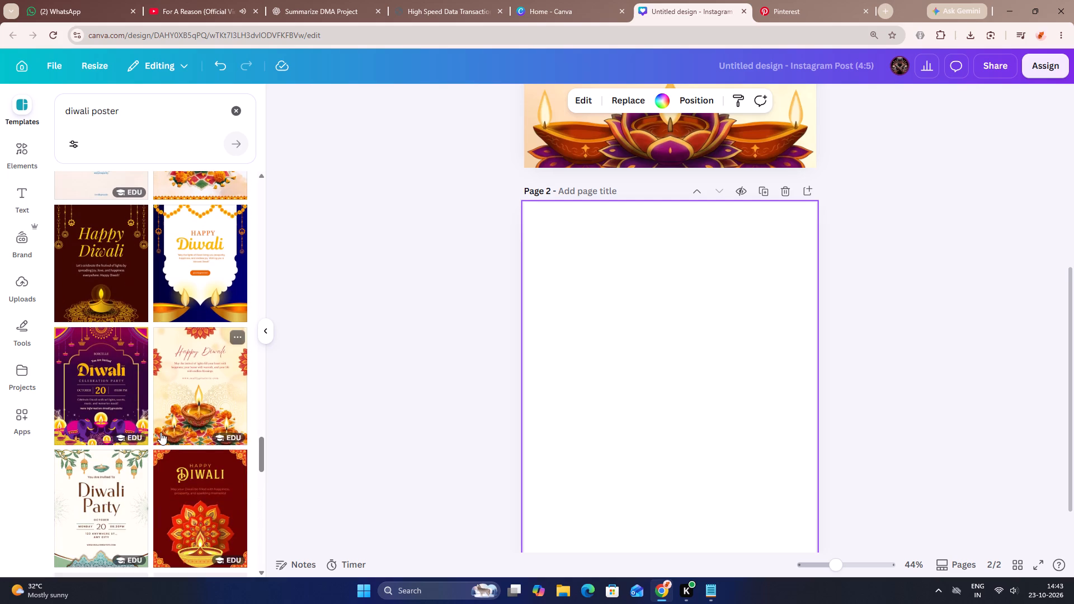
scroll(161, 432, "down", 6)
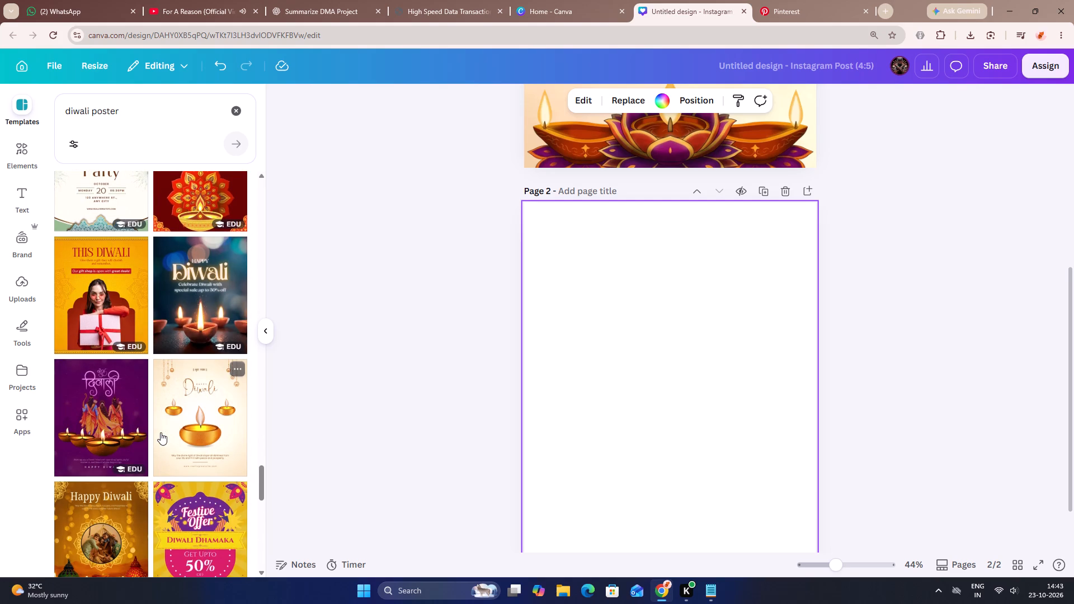
scroll(161, 432, "down", 18)
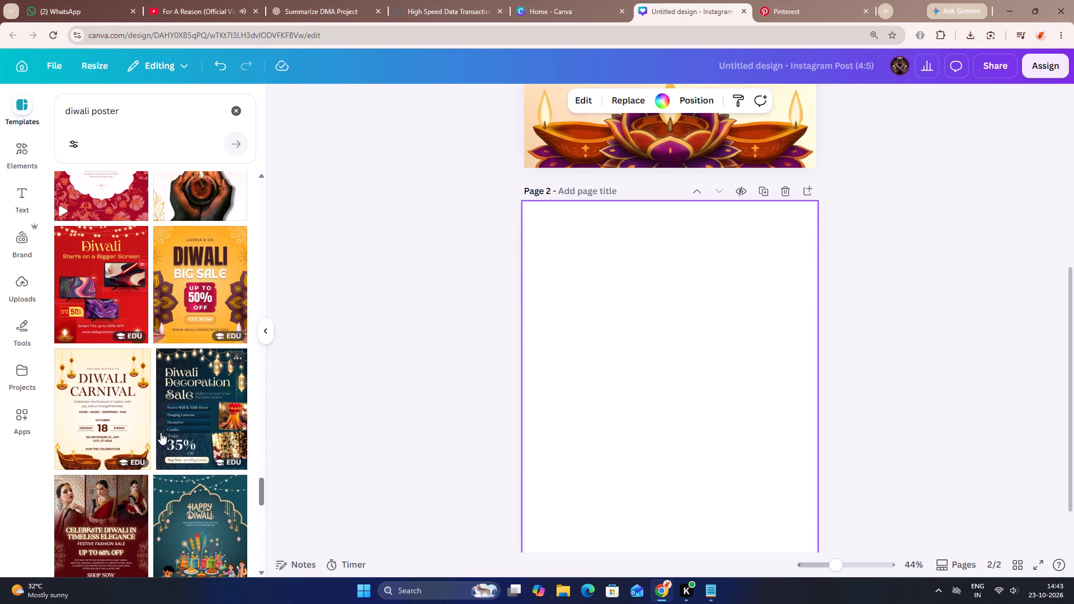
scroll(161, 432, "up", 20)
scroll(161, 432, "up", 20)
scroll(161, 432, "up", 9)
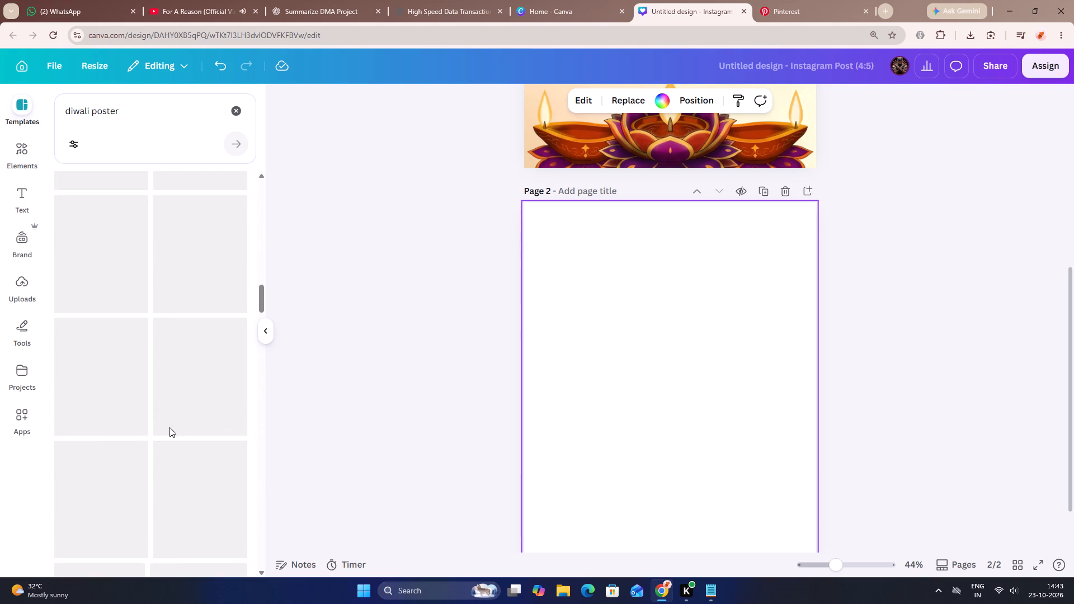
scroll(169, 427, "up", 20)
scroll(169, 427, "up", 13)
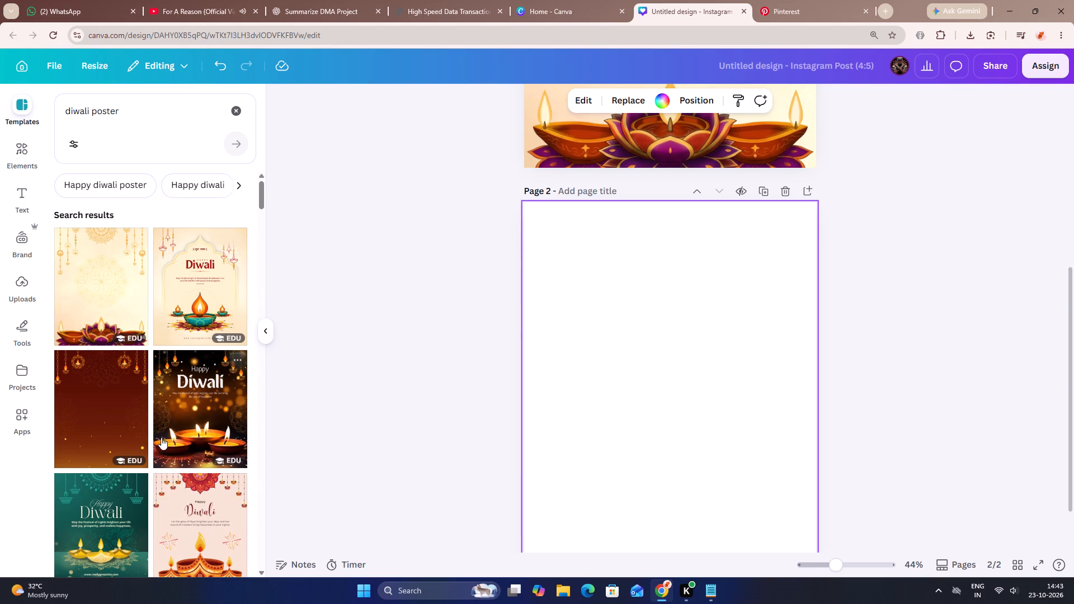
scroll(148, 455, "down", 8)
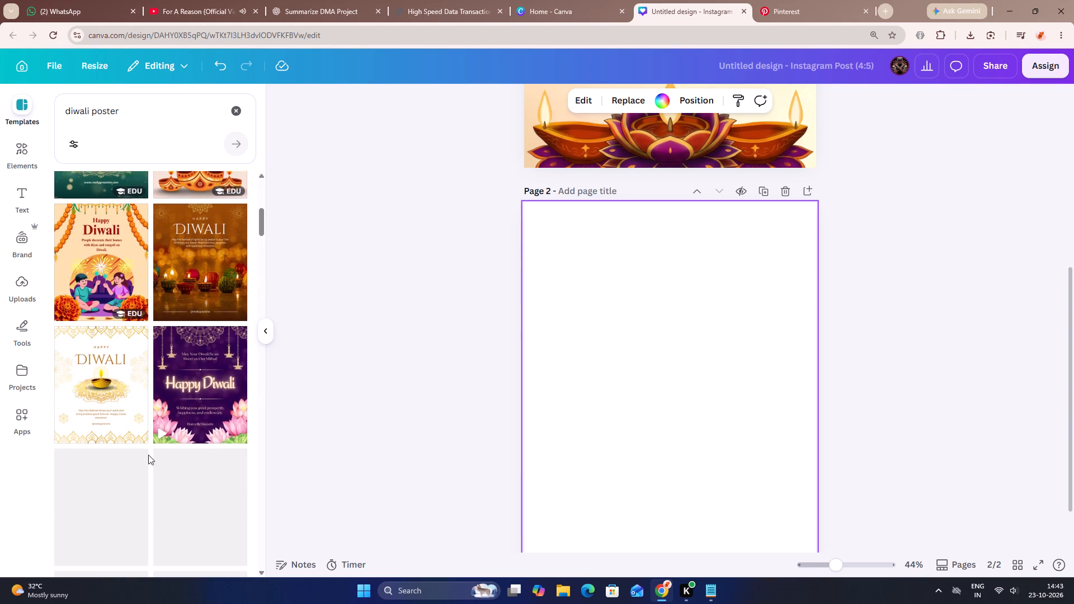
scroll(149, 455, "down", 4)
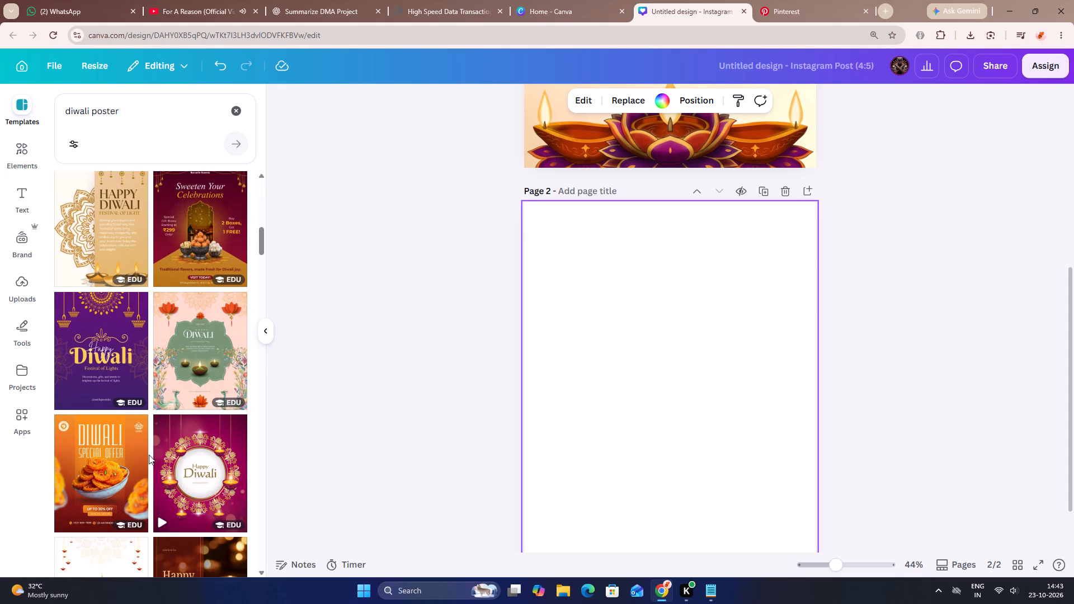
scroll(149, 455, "down", 4)
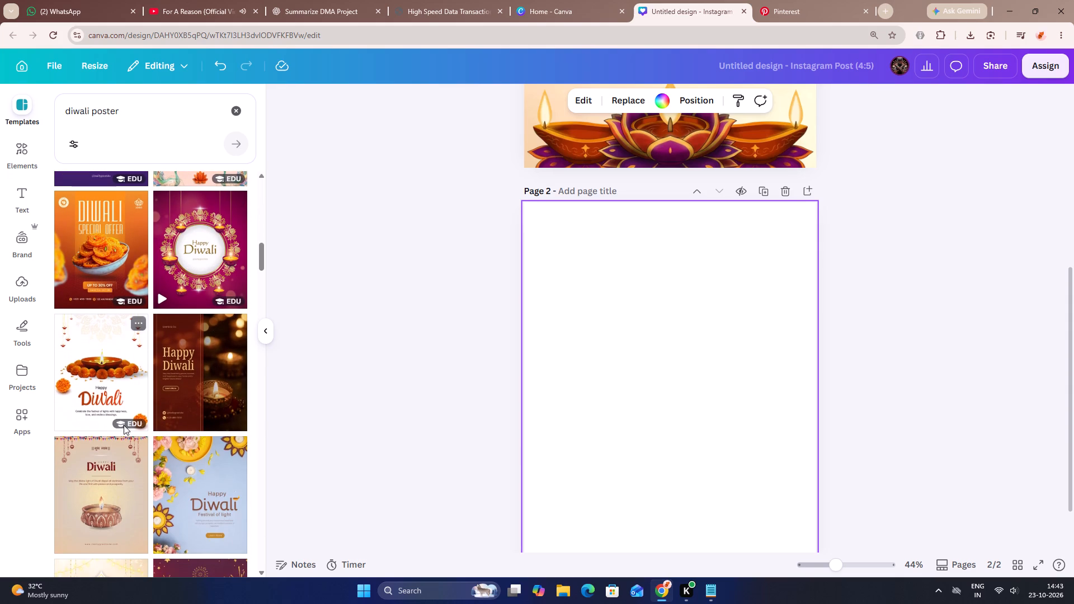
Apply the orange Diwali Special Offer sweets template to the blank page 2.
scroll(127, 417, "up", 2)
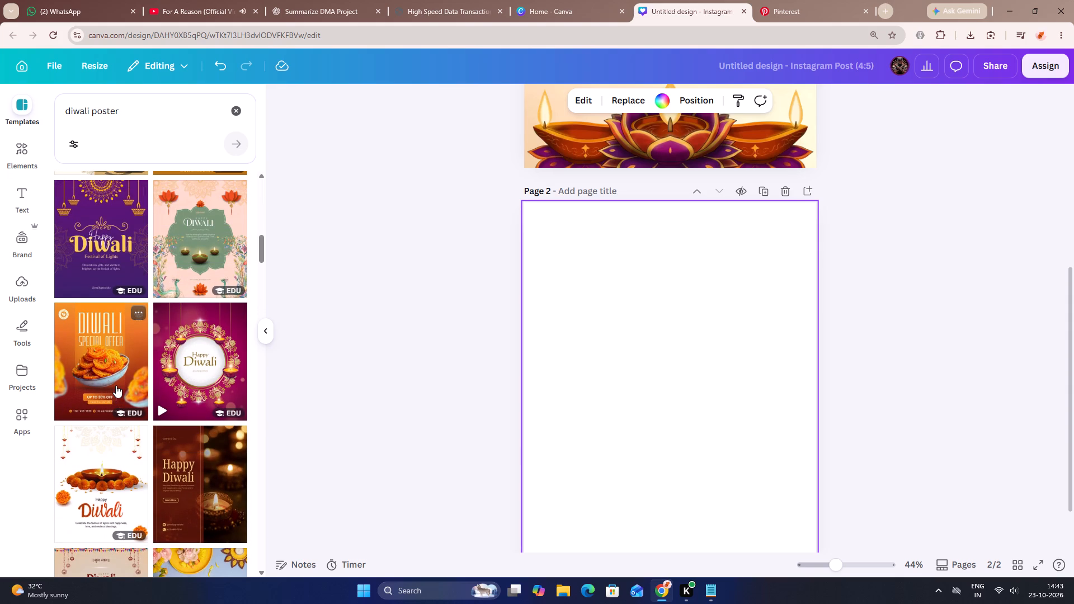
left_click_drag(116, 385, 637, 325)
left_click(1033, 322)
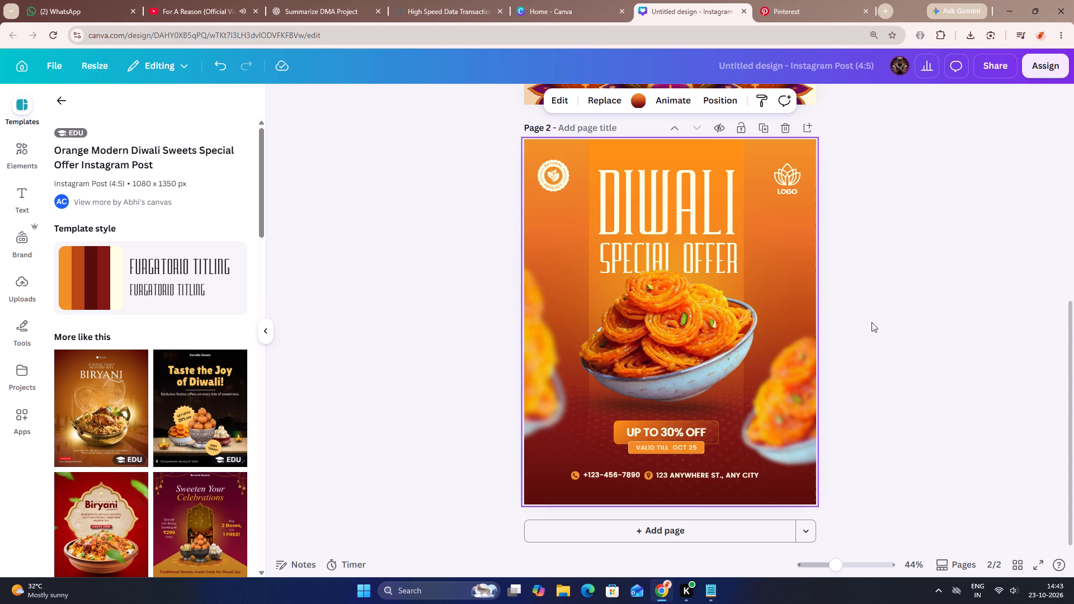
Add a third page after the Diwali Special Offer page.
scroll(898, 336, "down", 2)
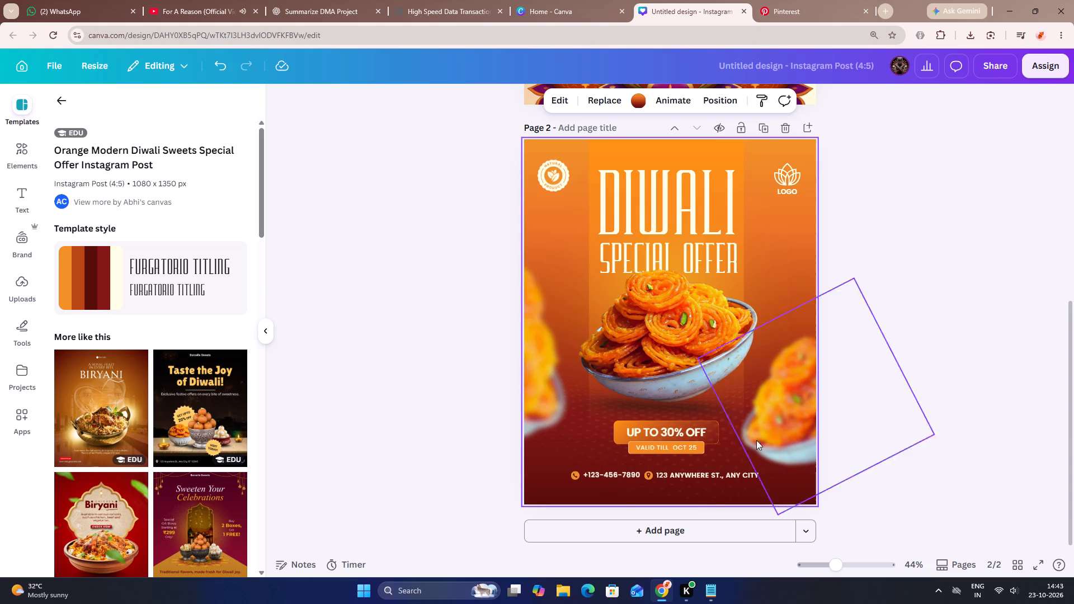
left_click(695, 523)
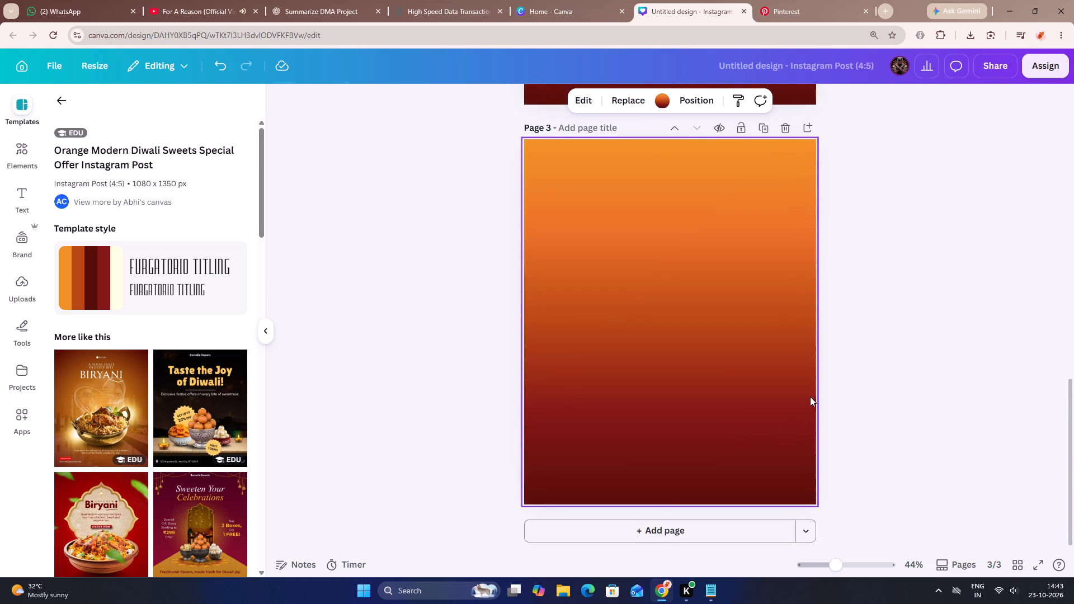
scroll(816, 388, "up", 5)
scroll(821, 390, "down", 5)
Change the first colour of page 3's background gradient from orange to a light green.
left_click(757, 423)
left_click(626, 268)
left_click(663, 100)
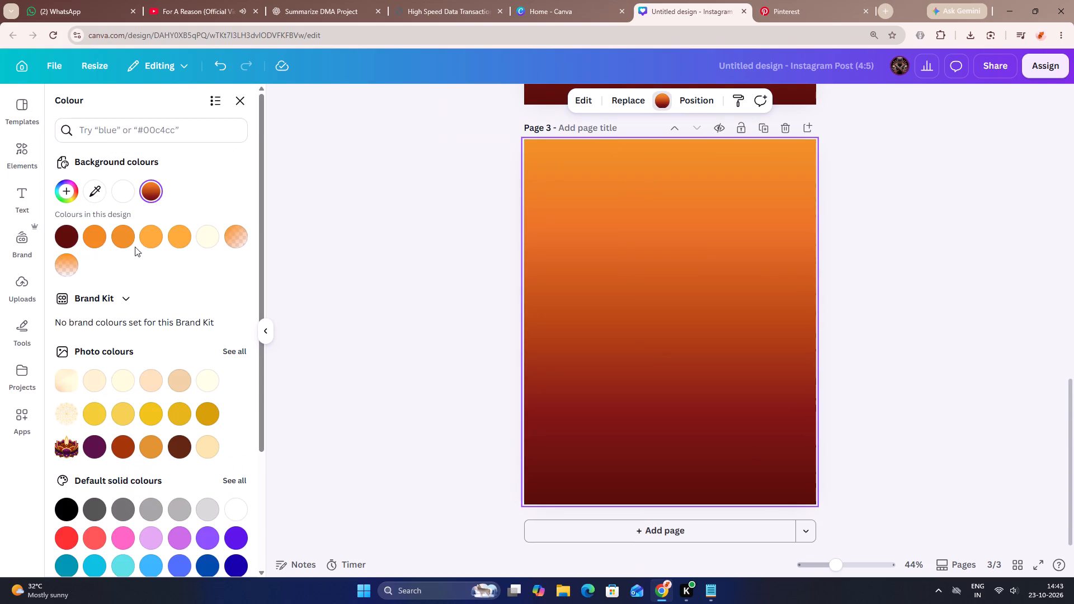
left_click(149, 192)
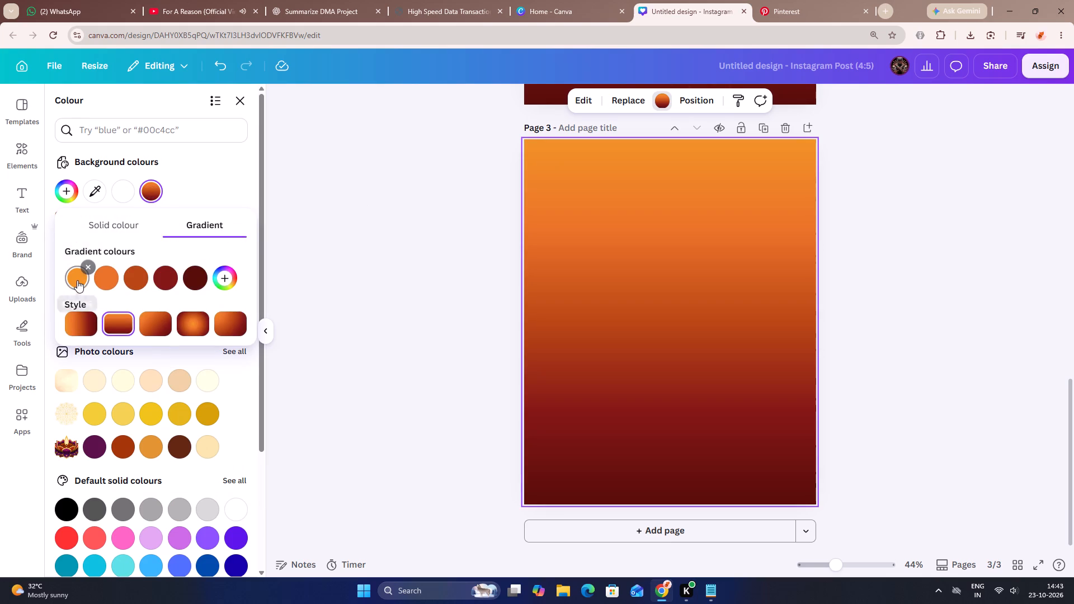
left_click(77, 280)
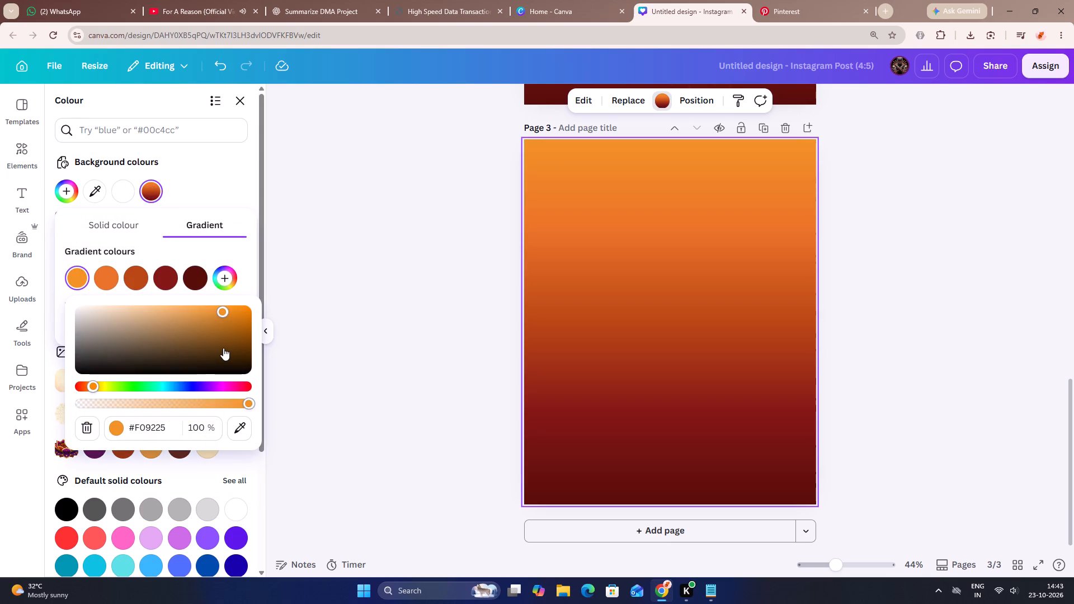
left_click(122, 389)
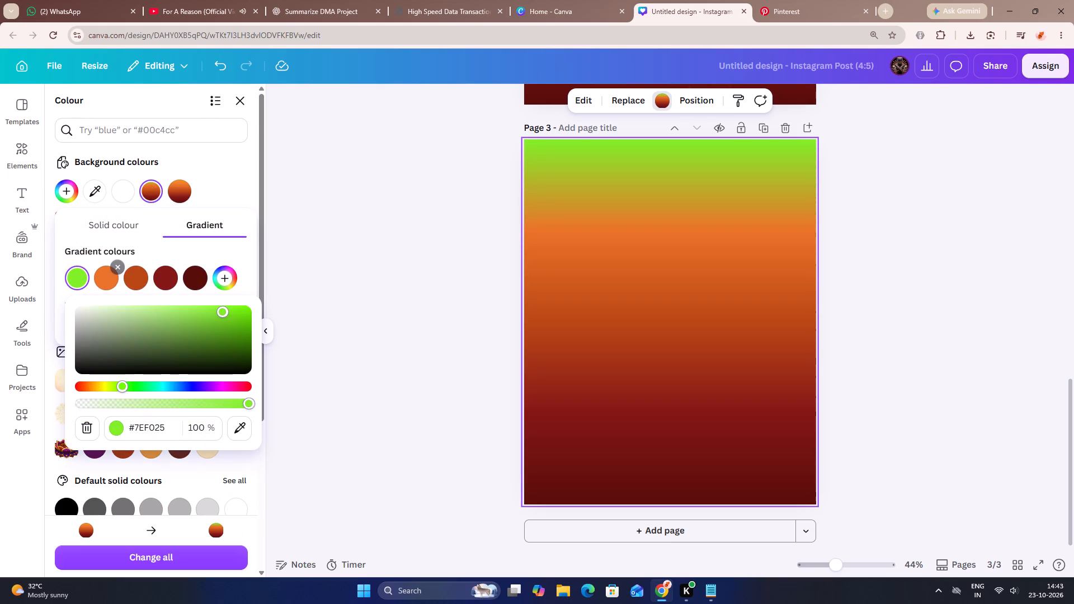
left_click_drag(220, 309, 163, 296)
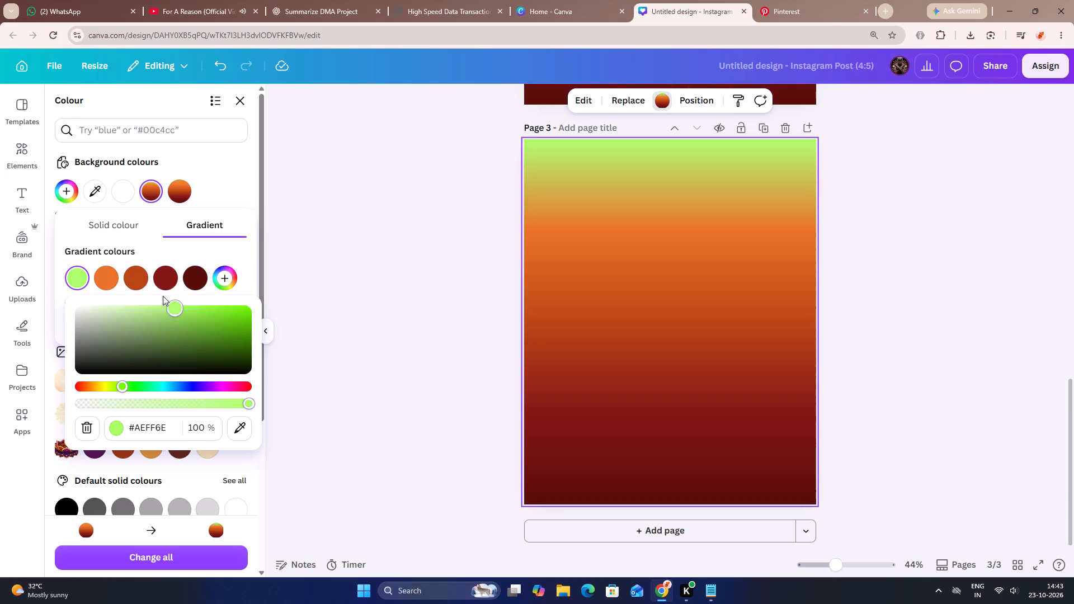
left_click_drag(163, 296, 177, 326)
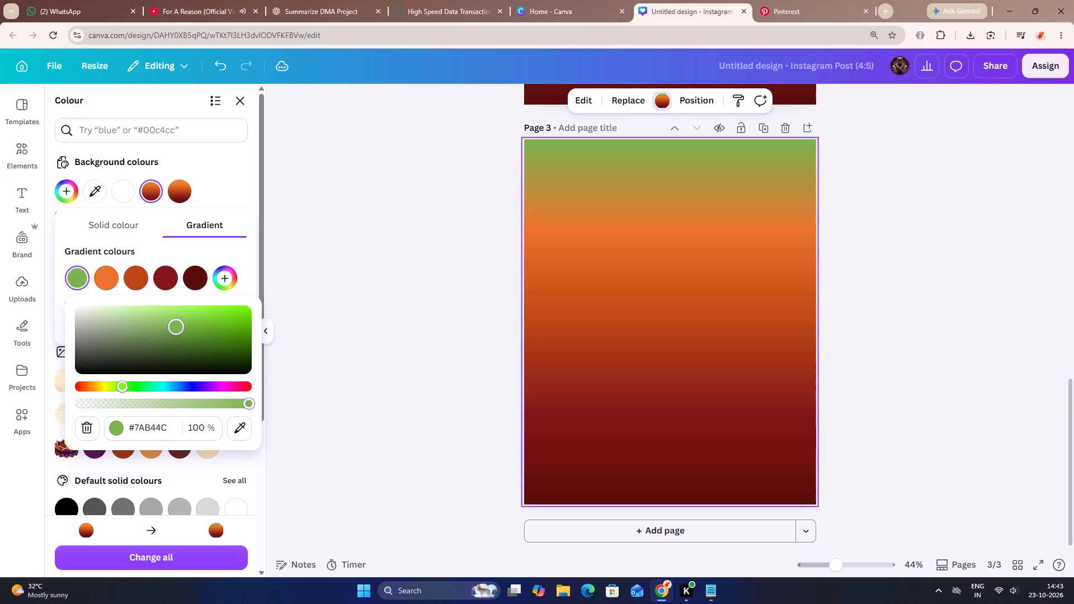
left_click_drag(177, 326, 163, 309)
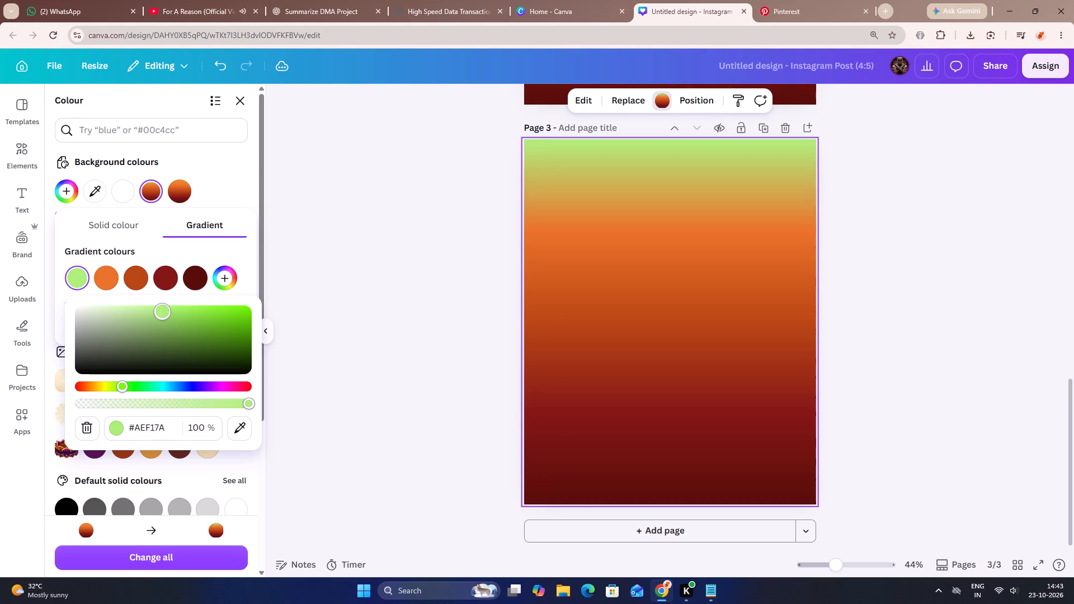
left_click_drag(163, 309, 163, 308)
Change the second and third colours of page 3's background gradient to medium green #72A638 and darker green #2D6D2A.
left_click(102, 269)
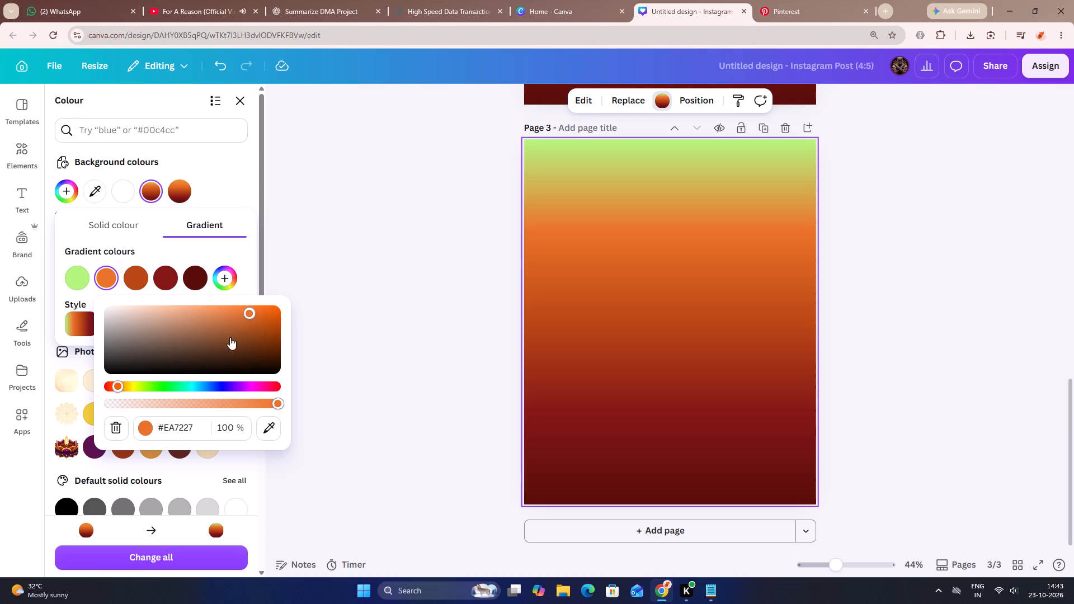
left_click(148, 389)
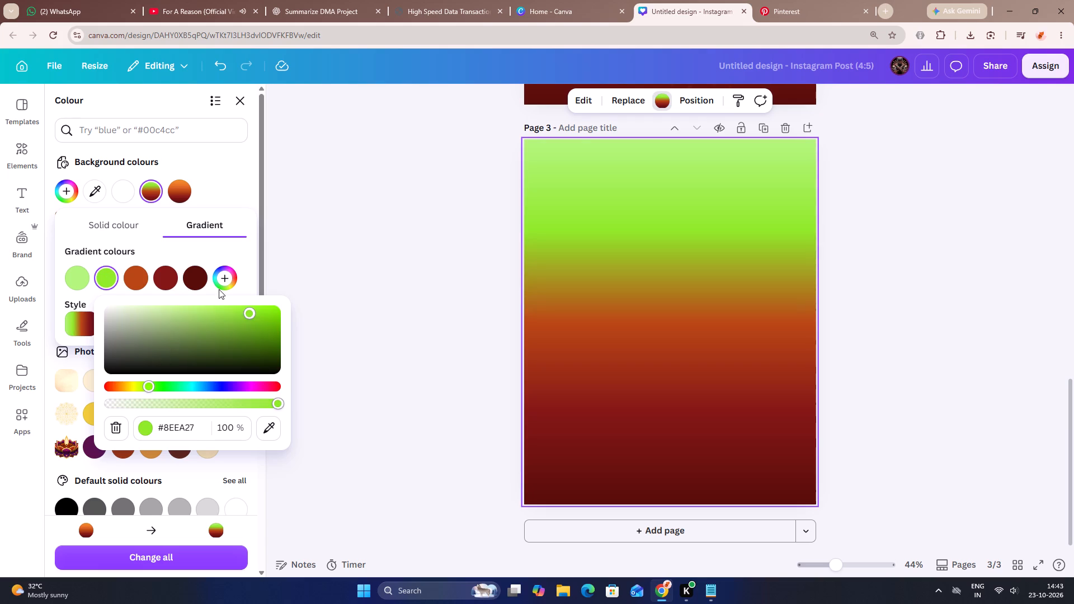
left_click_drag(247, 313, 221, 329)
left_click(142, 276)
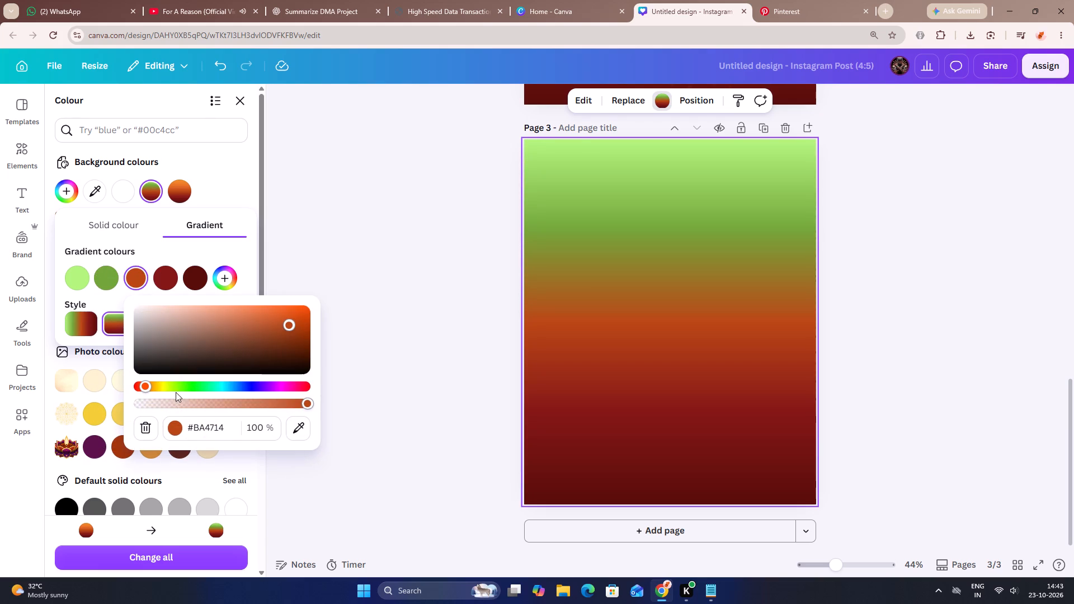
left_click(192, 385)
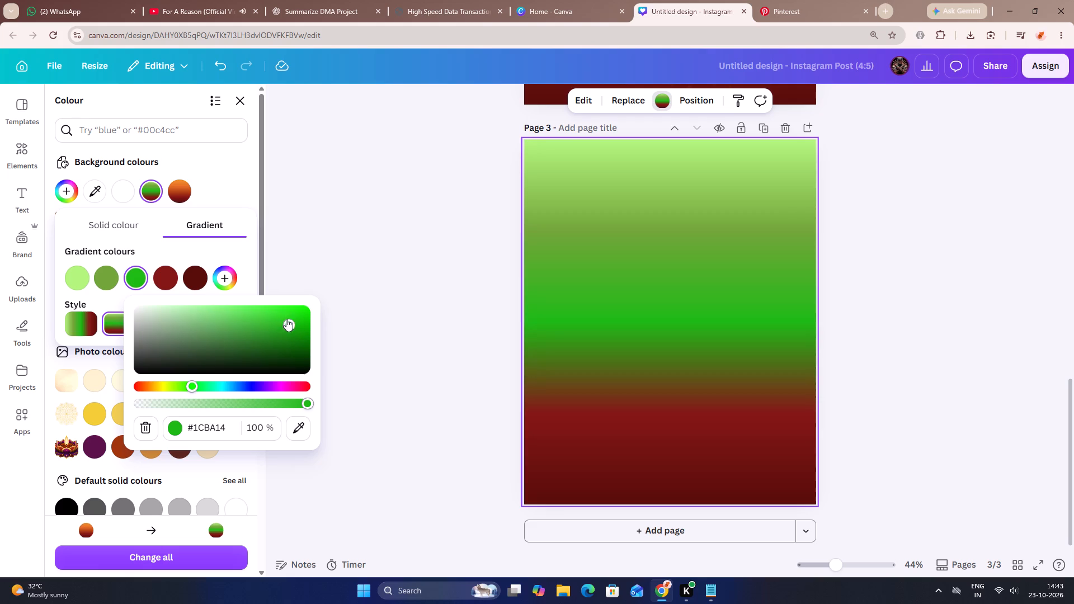
left_click_drag(287, 320, 243, 345)
Change the fourth and fifth colours of page 3's background gradient to dark green #203B13 and near-black green #09220C.
left_click(164, 277)
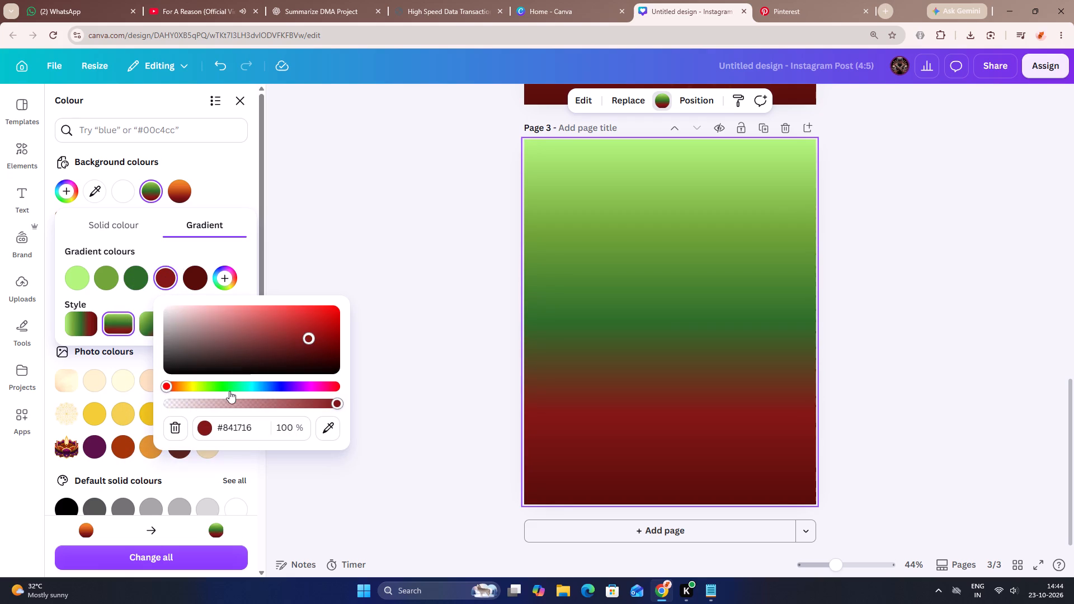
left_click(214, 389)
left_click_drag(305, 339, 298, 339)
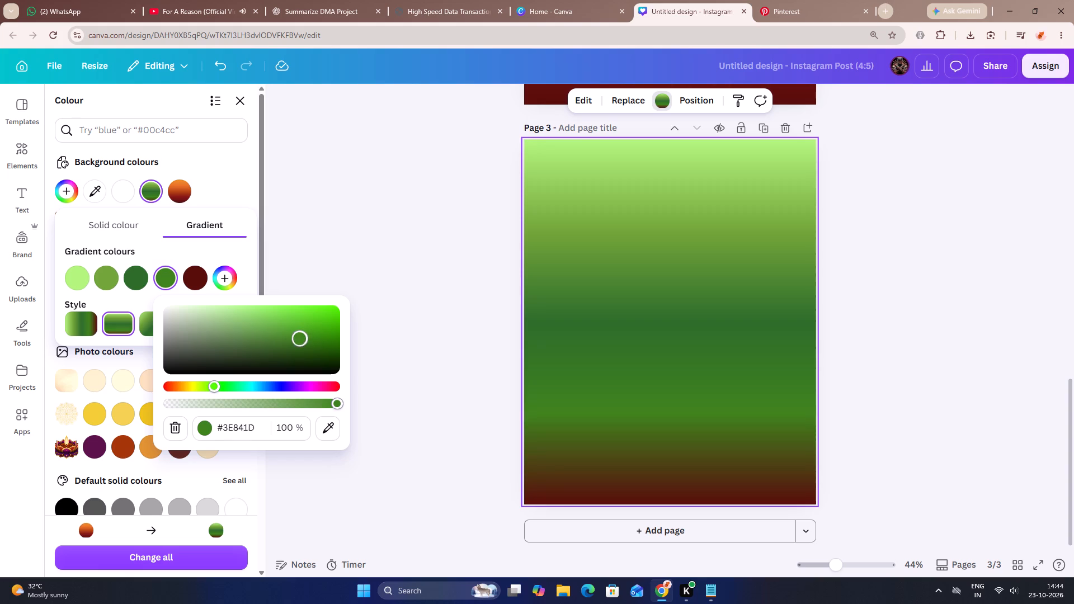
left_click_drag(298, 339, 285, 358)
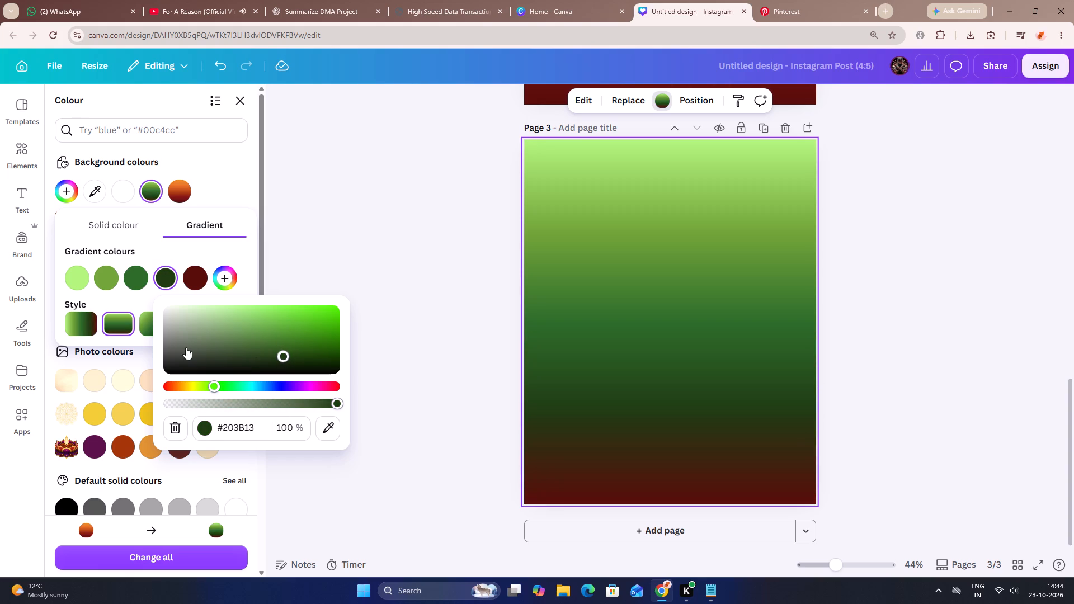
left_click(198, 281)
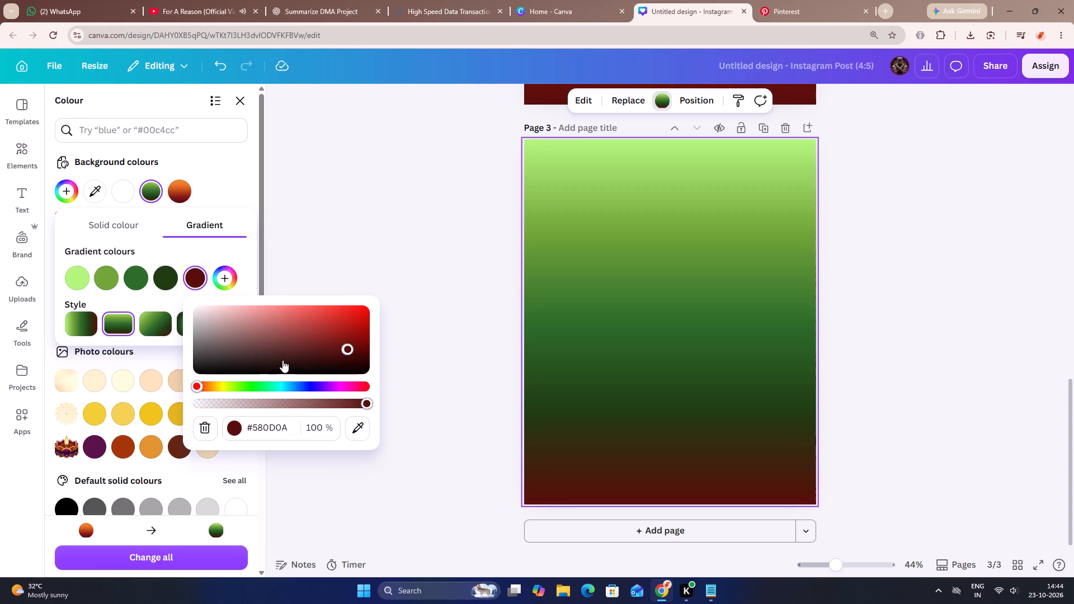
left_click(256, 386)
left_click_drag(340, 352, 334, 364)
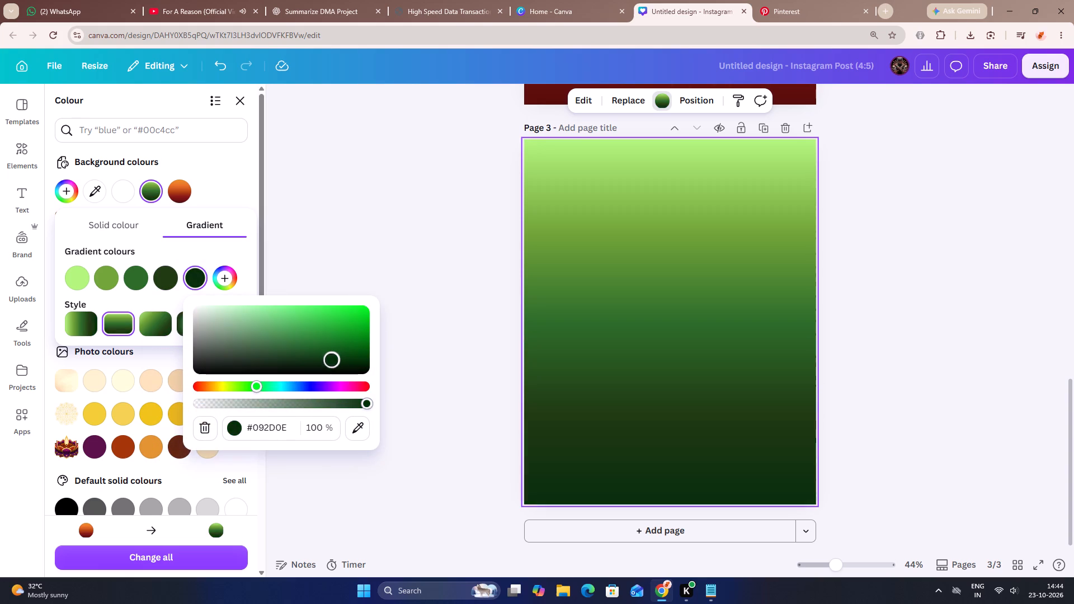
left_click_drag(334, 364, 326, 360)
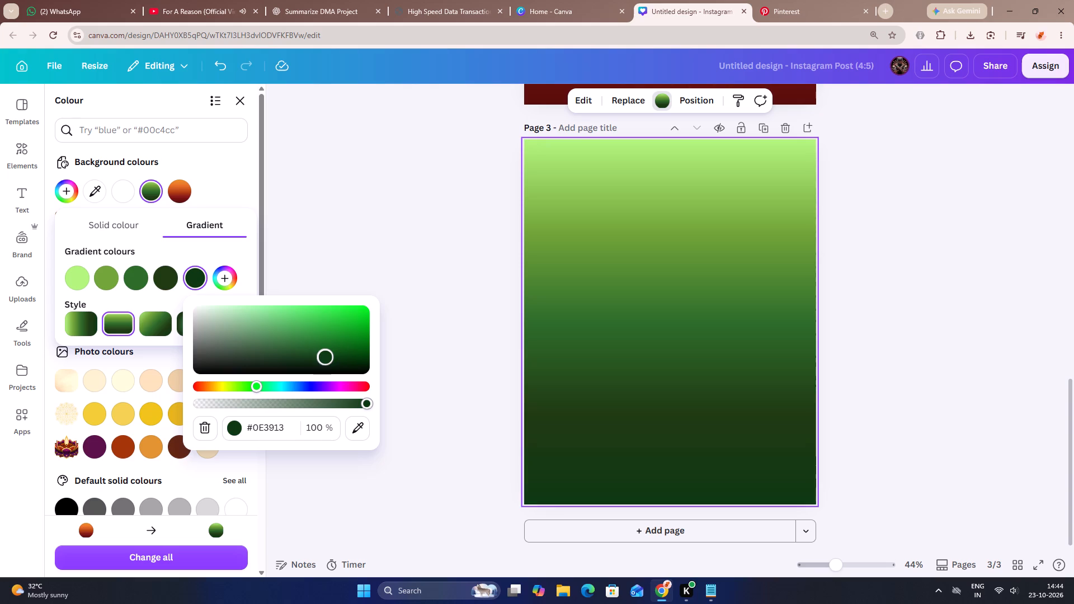
left_click_drag(326, 360, 323, 365)
left_click(393, 265)
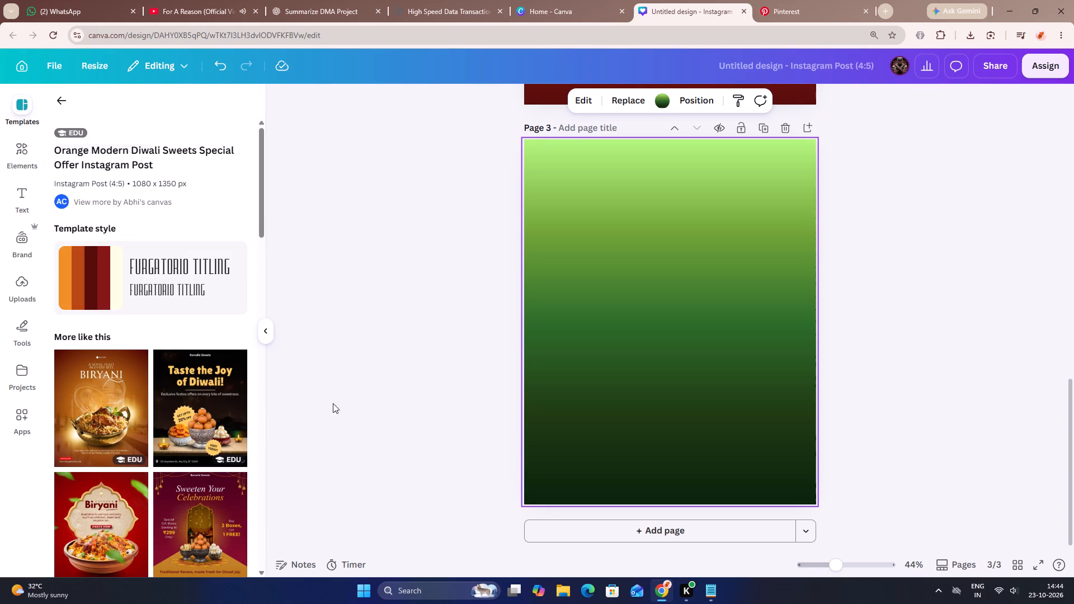
Duplicate the "DIWALI" and "SPECIAL OFFER" headings from page 2 and place the copies together in the upper part of page 3.
scroll(639, 350, "down", 4)
scroll(694, 340, "up", 4)
scroll(836, 332, "up", 2)
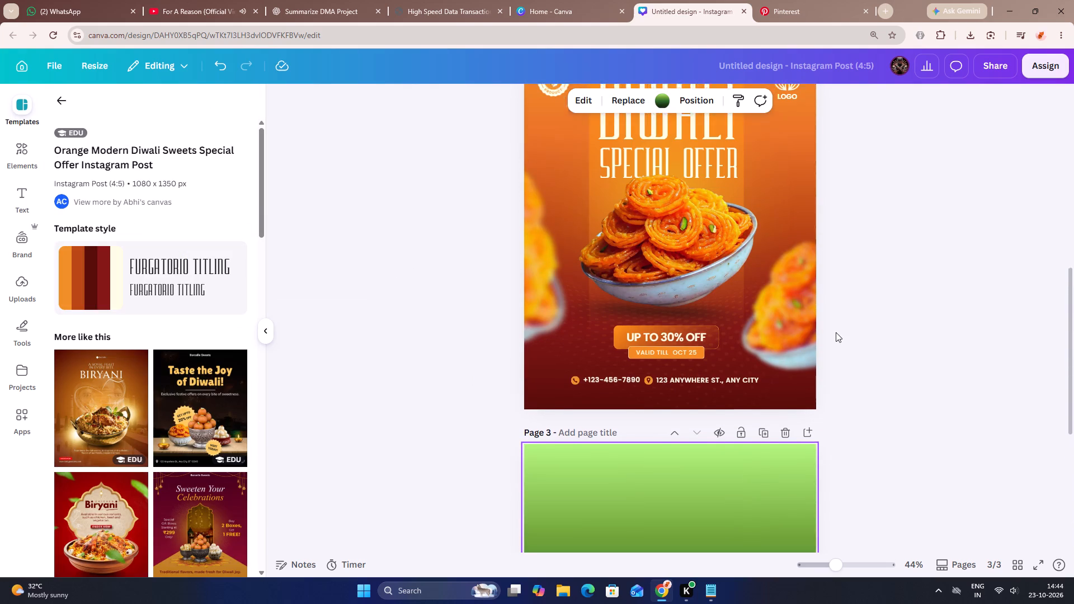
scroll(836, 332, "up", 1)
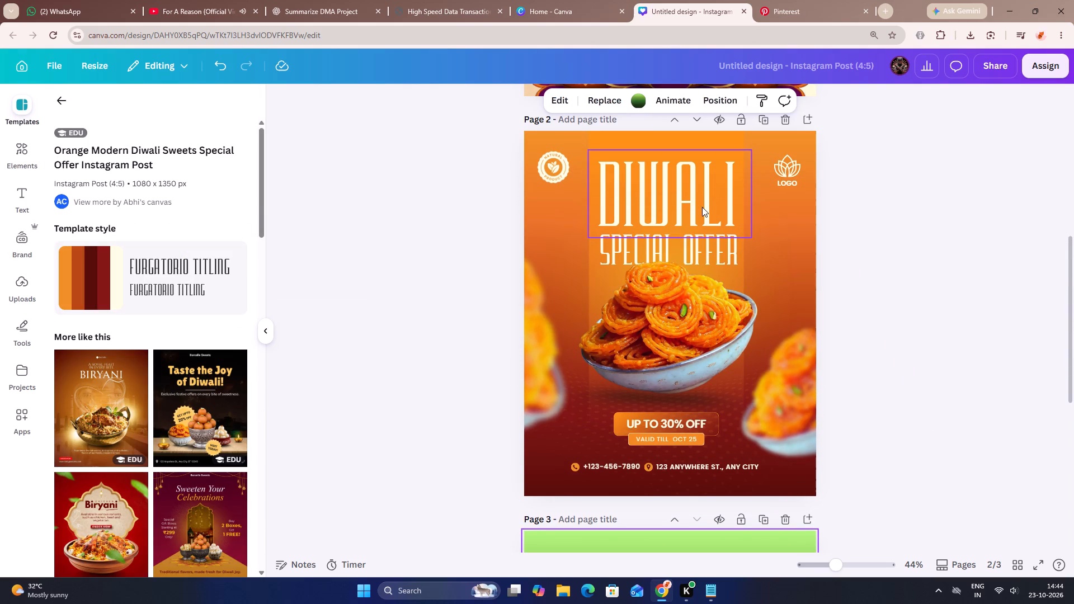
left_click(700, 210, "shift")
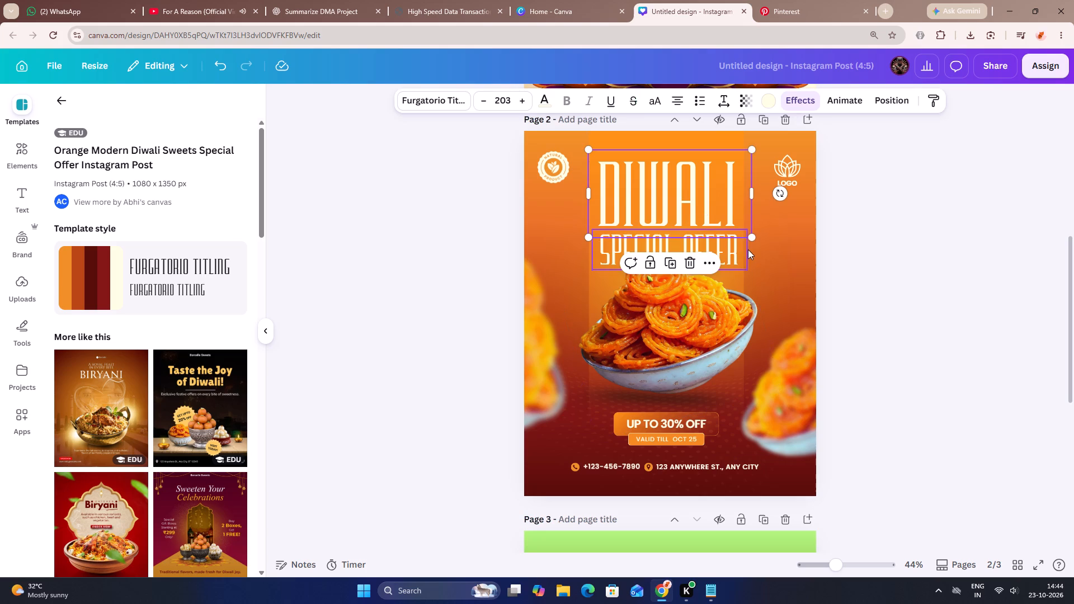
left_click(747, 250, "shift")
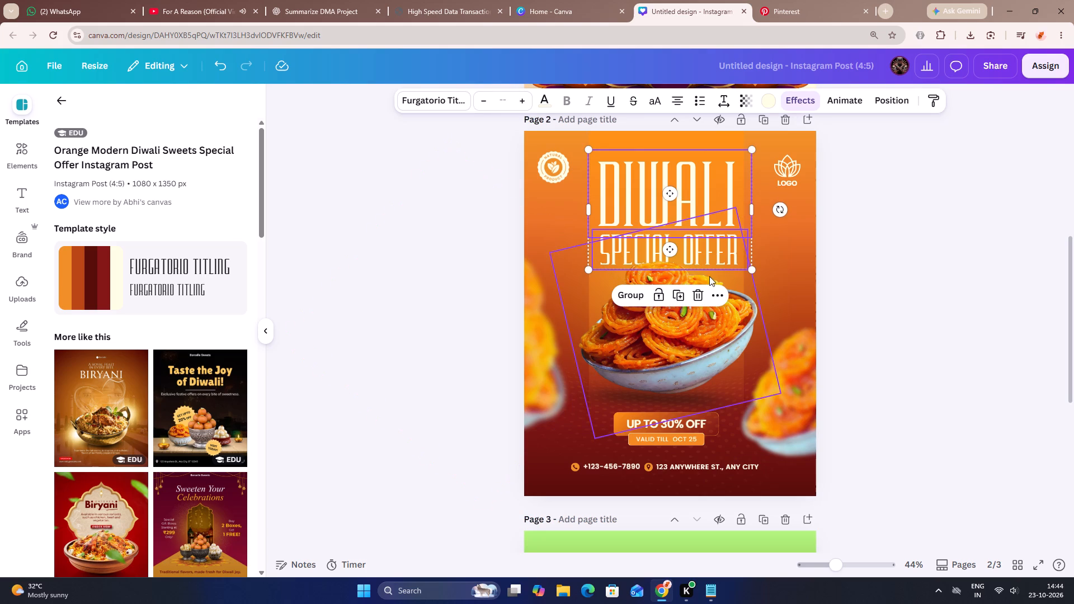
left_click(685, 292)
left_click_drag(705, 191, 727, 341)
scroll(728, 324, "down", 4)
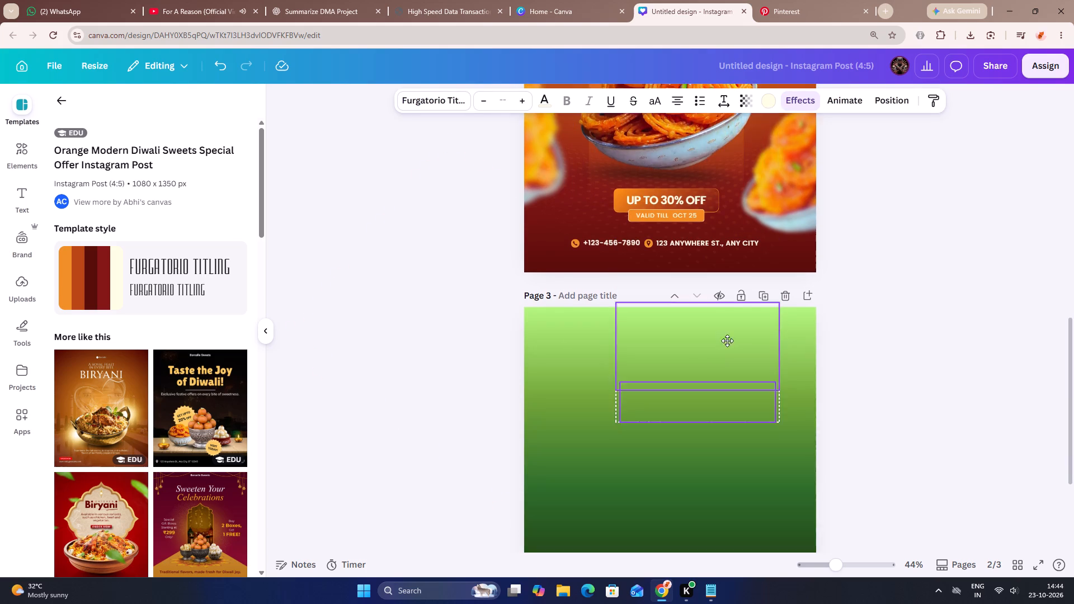
left_click_drag(727, 341, 696, 331)
scroll(722, 348, "down", 1)
left_click(879, 294)
scroll(768, 347, "down", 3)
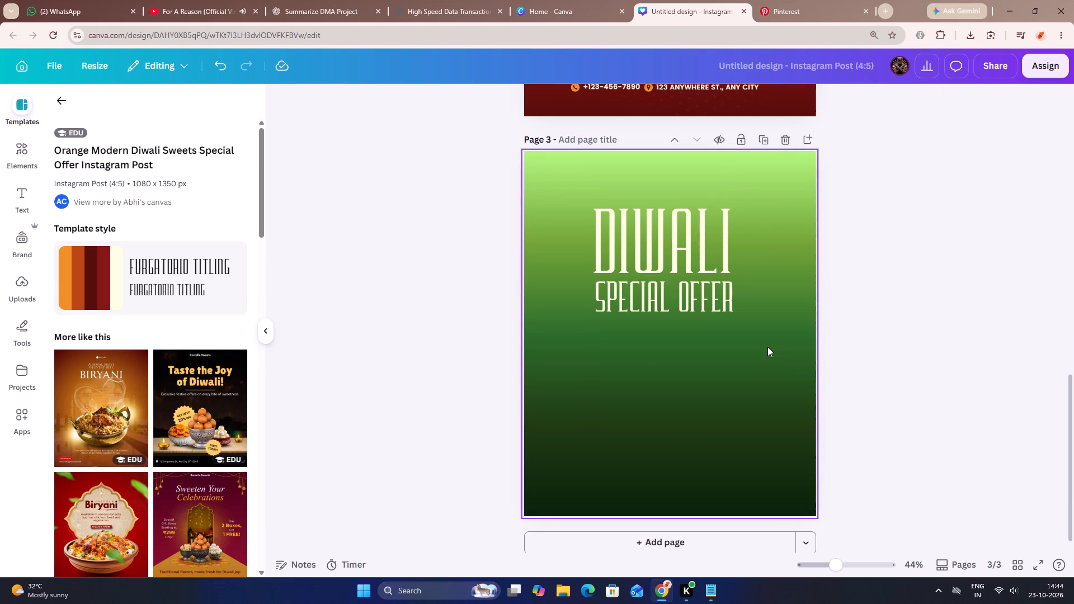
Duplicate page 2's "UP TO 30% OFF" badge and "VALID TILL OCT 25" label and place the copies near the bottom of page 3.
scroll(767, 347, "up", 7)
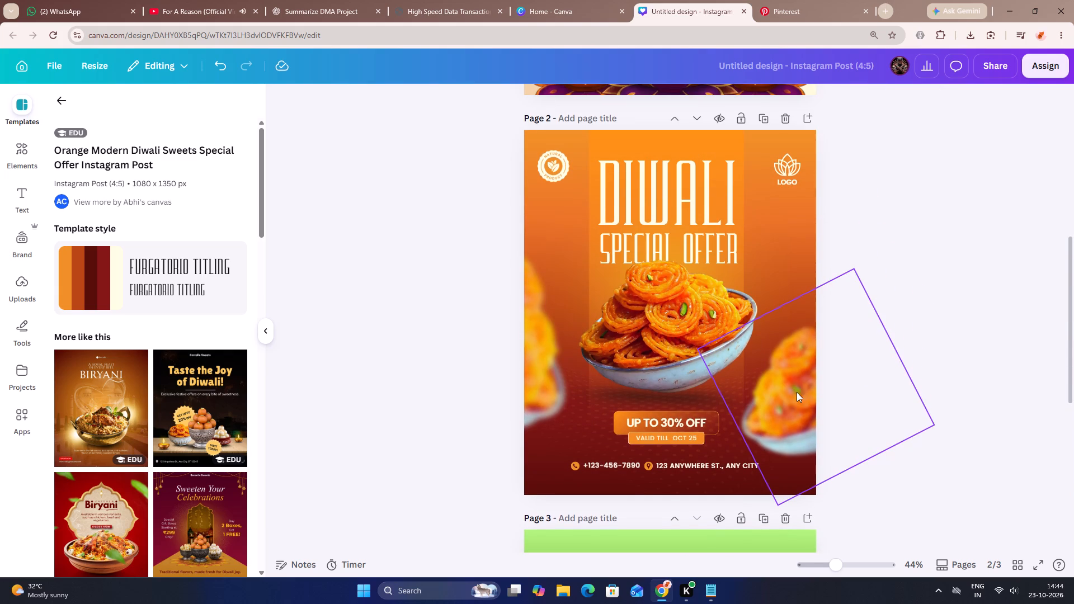
left_click(696, 441)
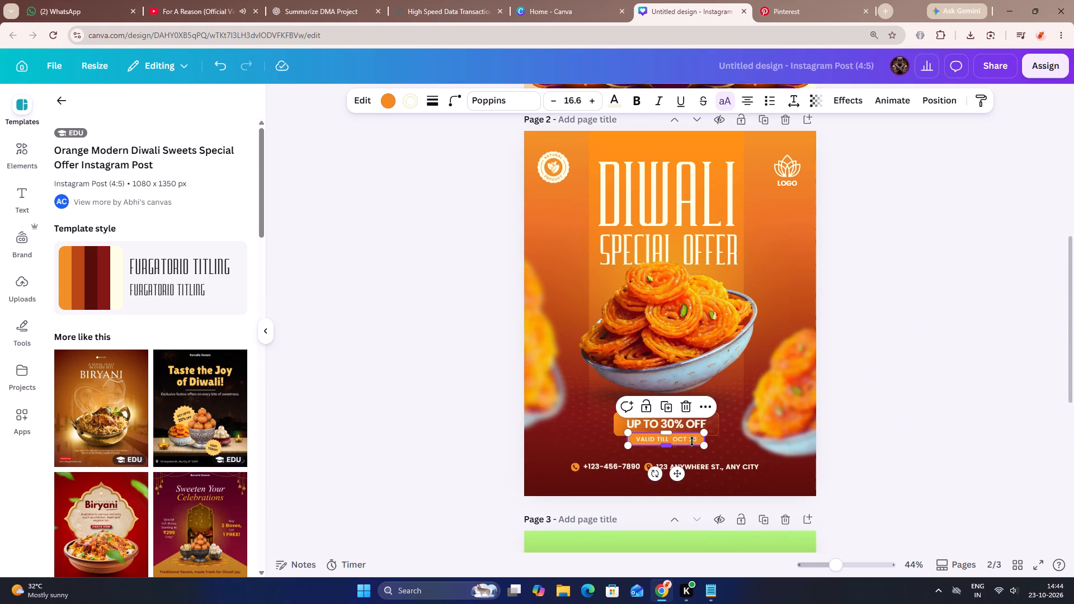
left_click(705, 421, "shift")
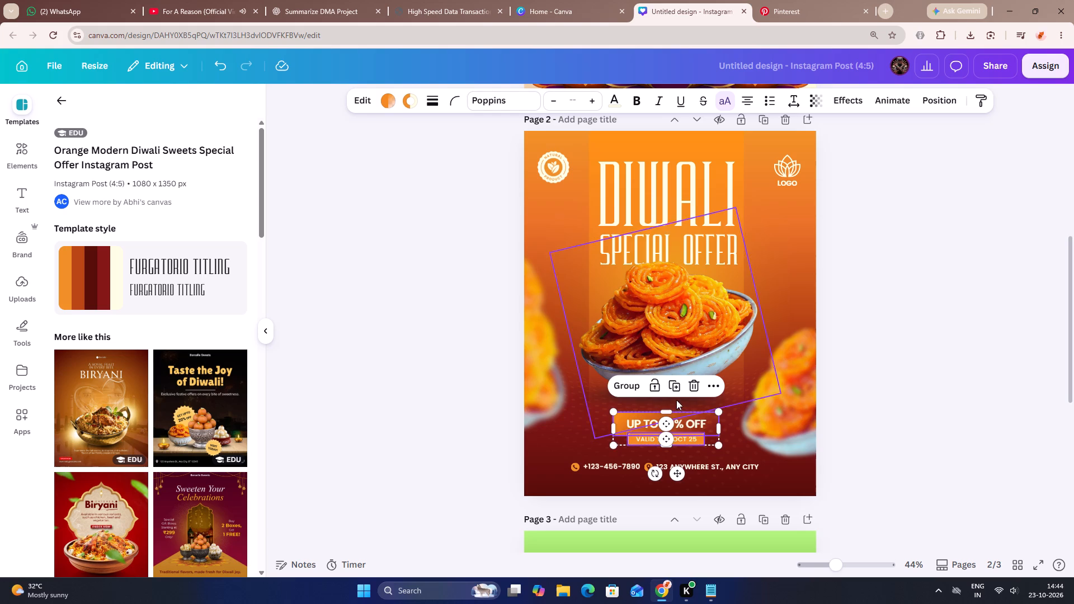
left_click(675, 391)
left_click_drag(691, 438, 689, 512)
scroll(688, 513, "down", 7)
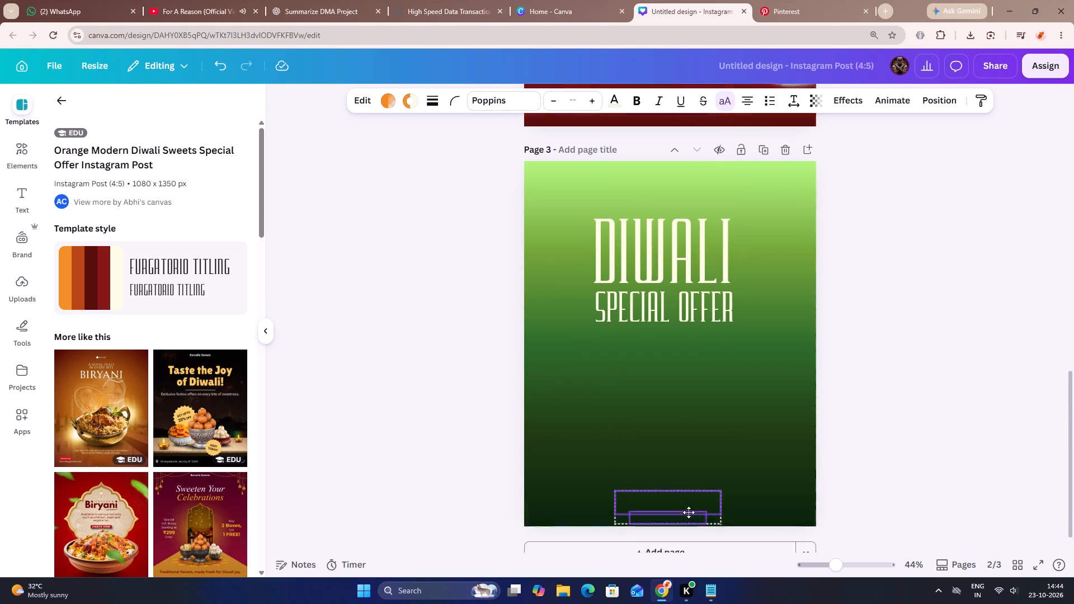
left_click_drag(689, 512, 684, 456)
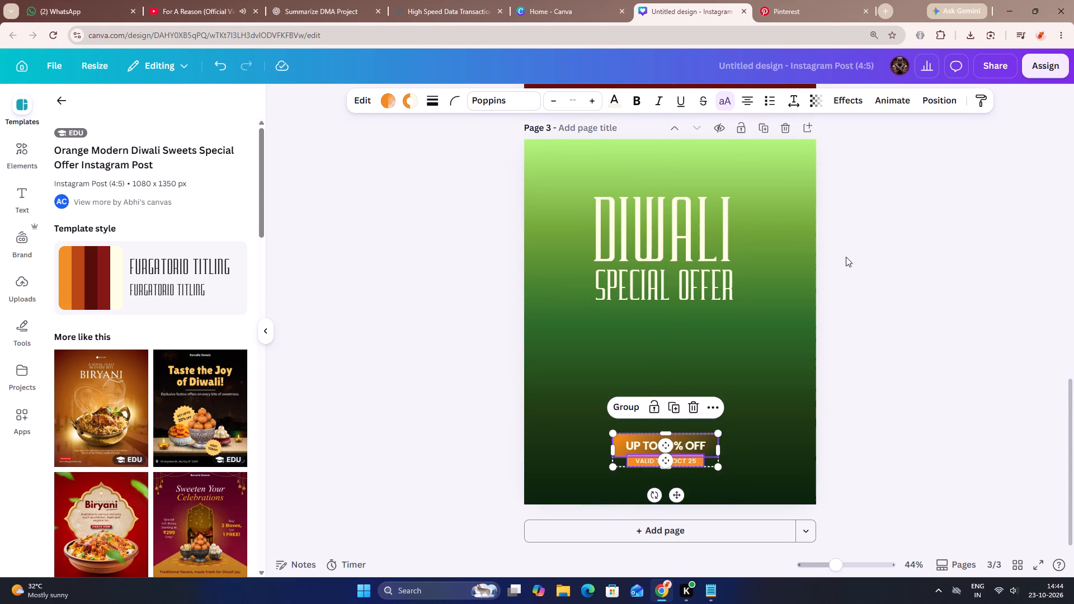
left_click(846, 256)
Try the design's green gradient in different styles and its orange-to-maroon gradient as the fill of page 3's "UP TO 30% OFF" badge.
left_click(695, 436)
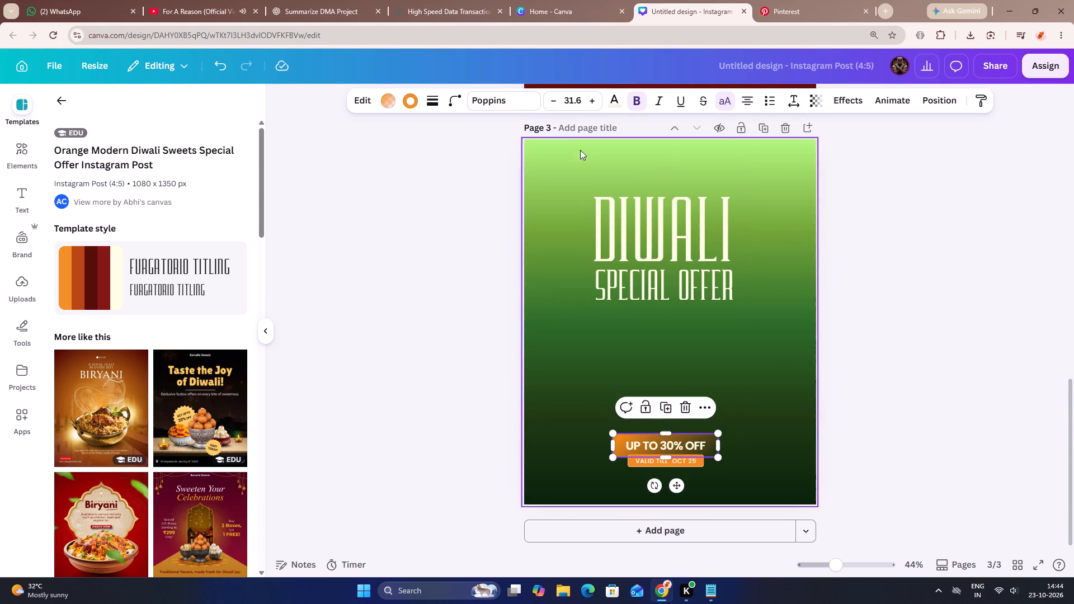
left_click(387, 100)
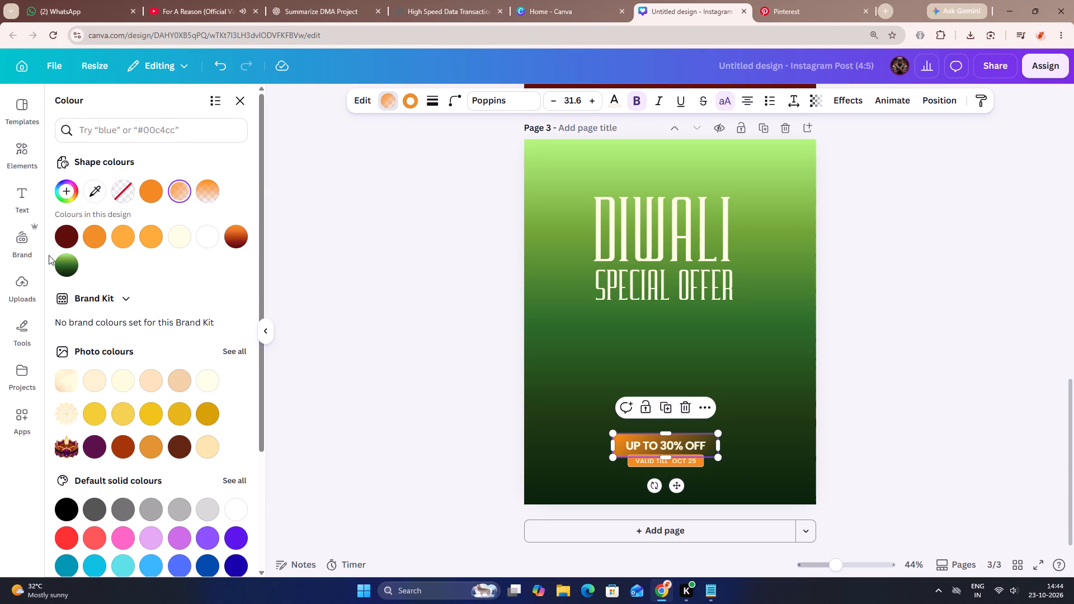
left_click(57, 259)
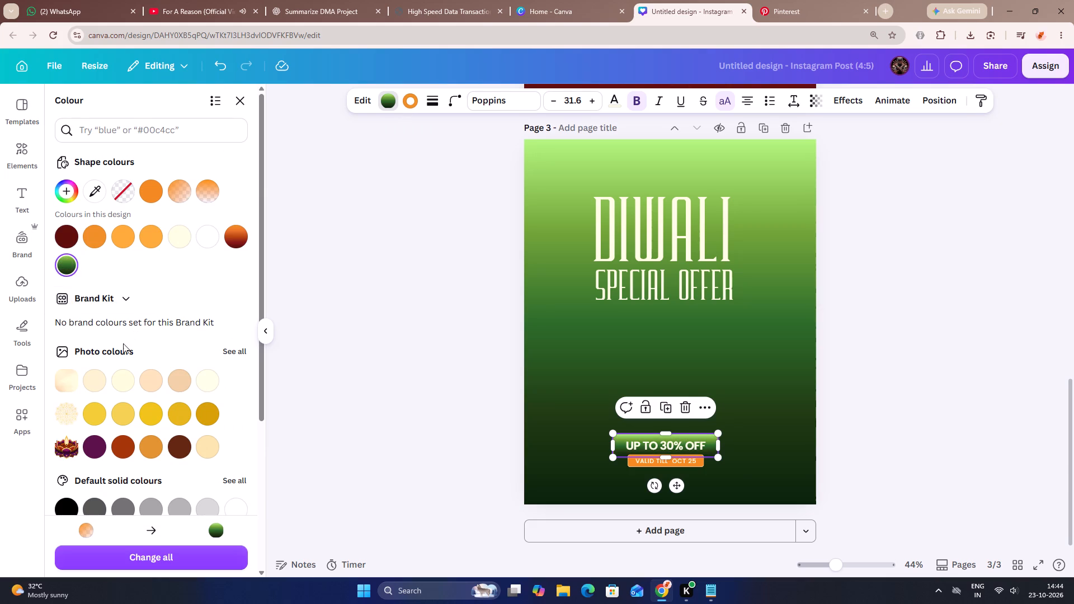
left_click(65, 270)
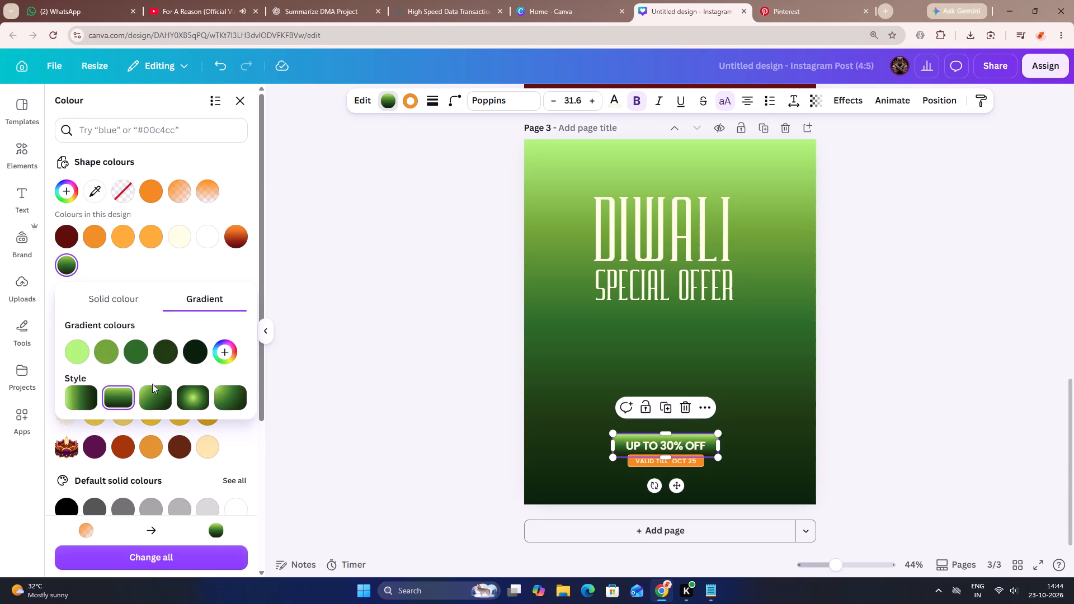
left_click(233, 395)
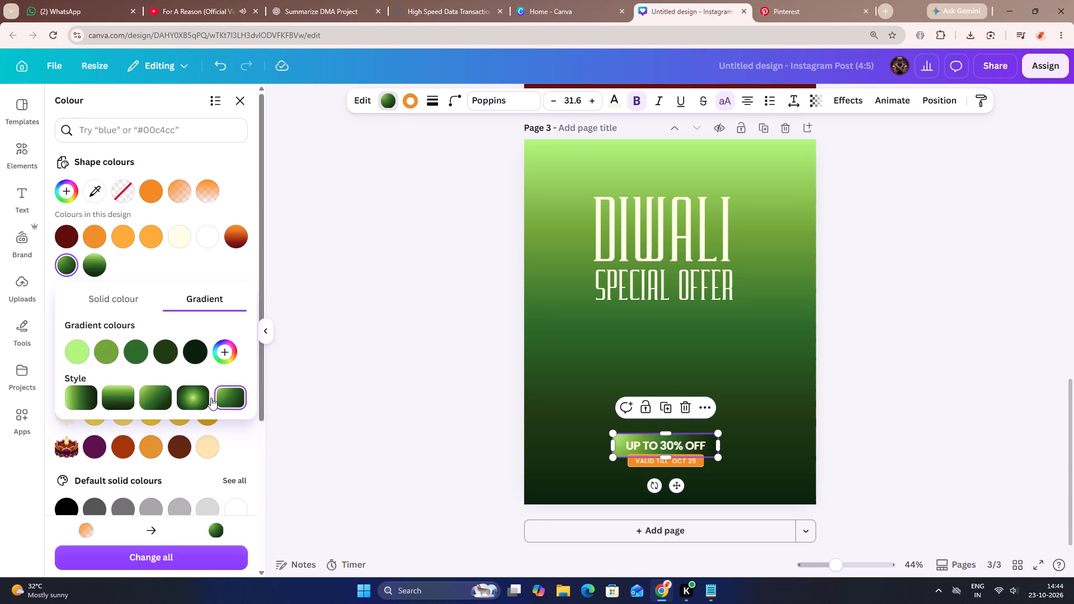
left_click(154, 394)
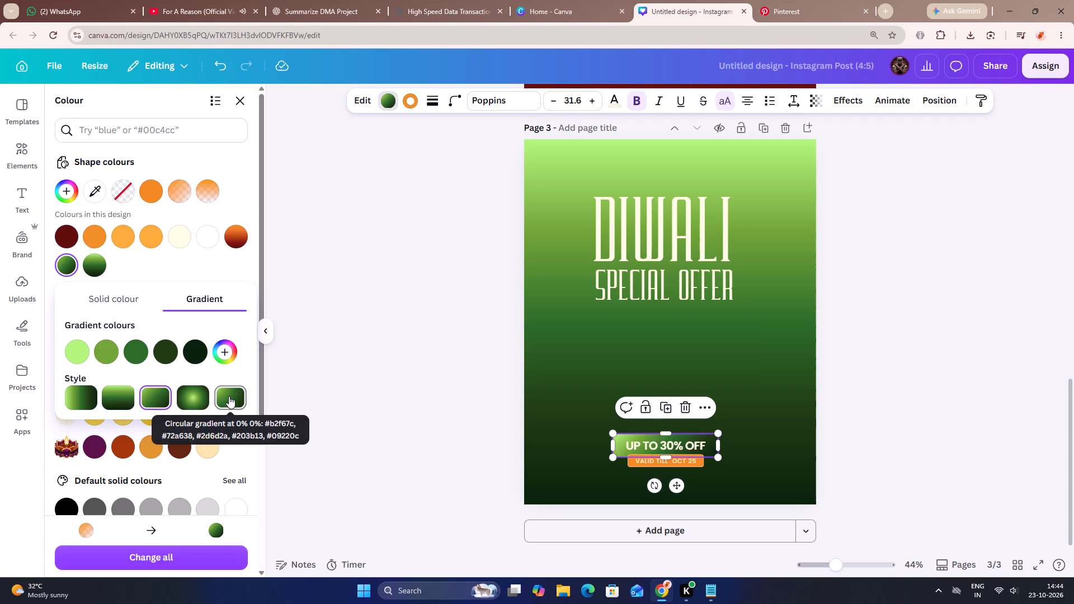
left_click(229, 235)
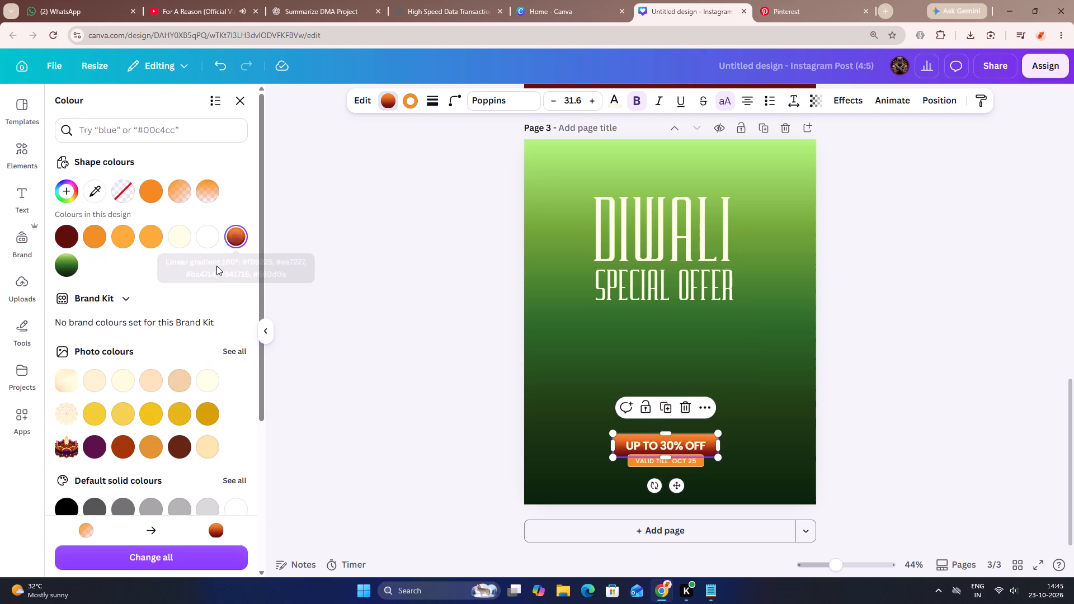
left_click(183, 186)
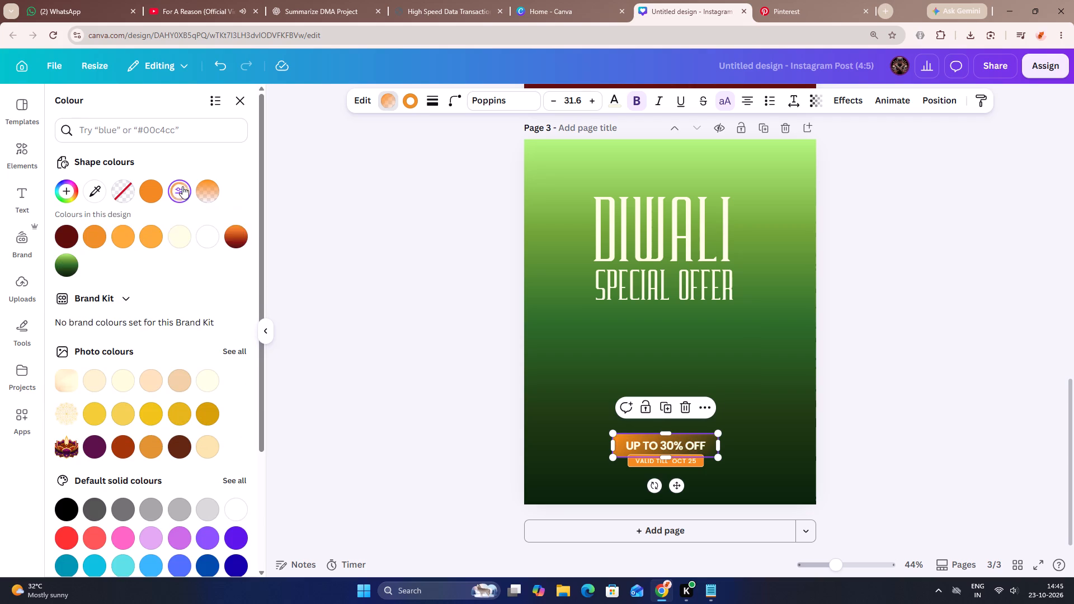
Change the orange colour in the "UP TO 30% OFF" badge's fading gradient to light green #9ADF41.
left_click(181, 189)
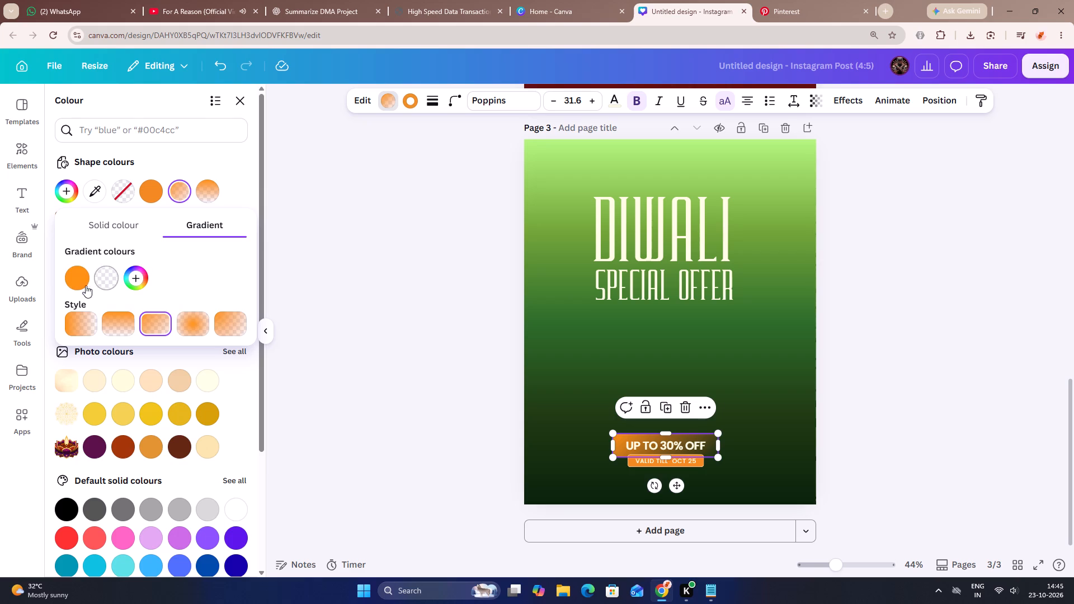
left_click(82, 284)
left_click(118, 383)
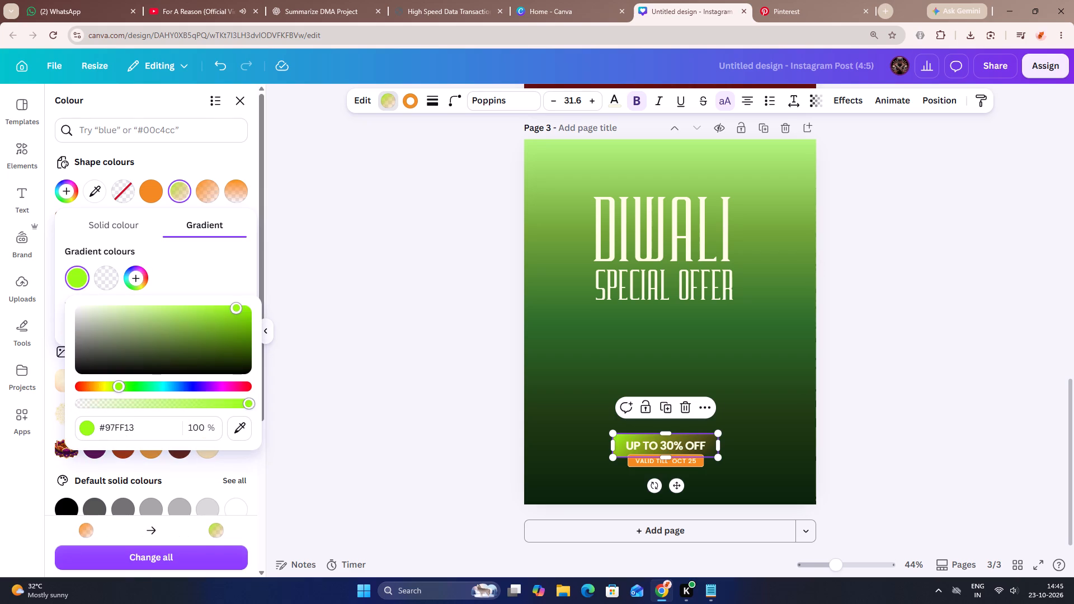
left_click_drag(229, 305, 202, 317)
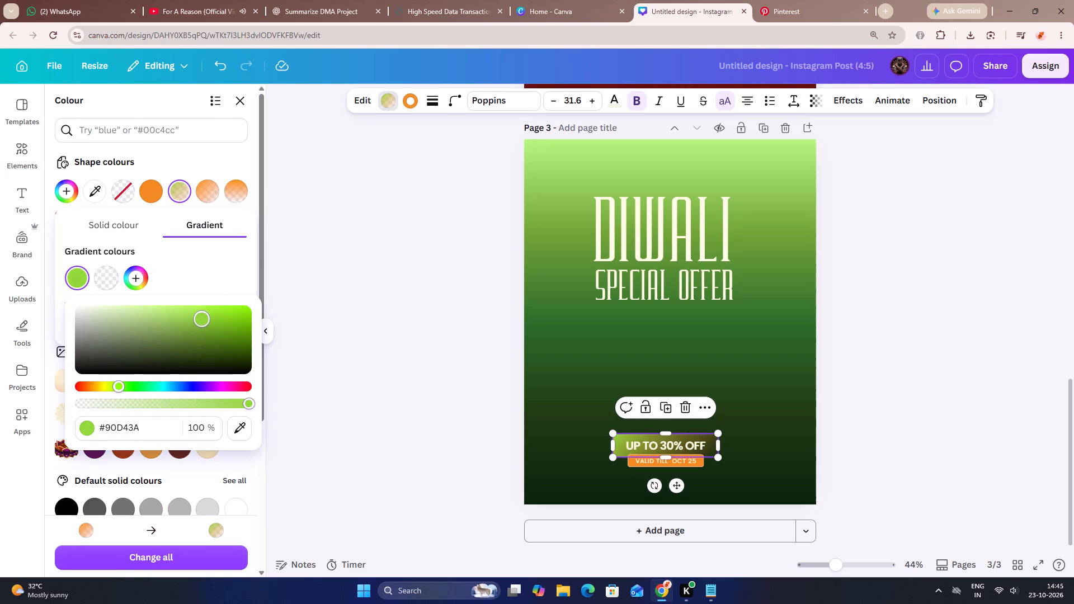
left_click_drag(202, 317, 200, 314)
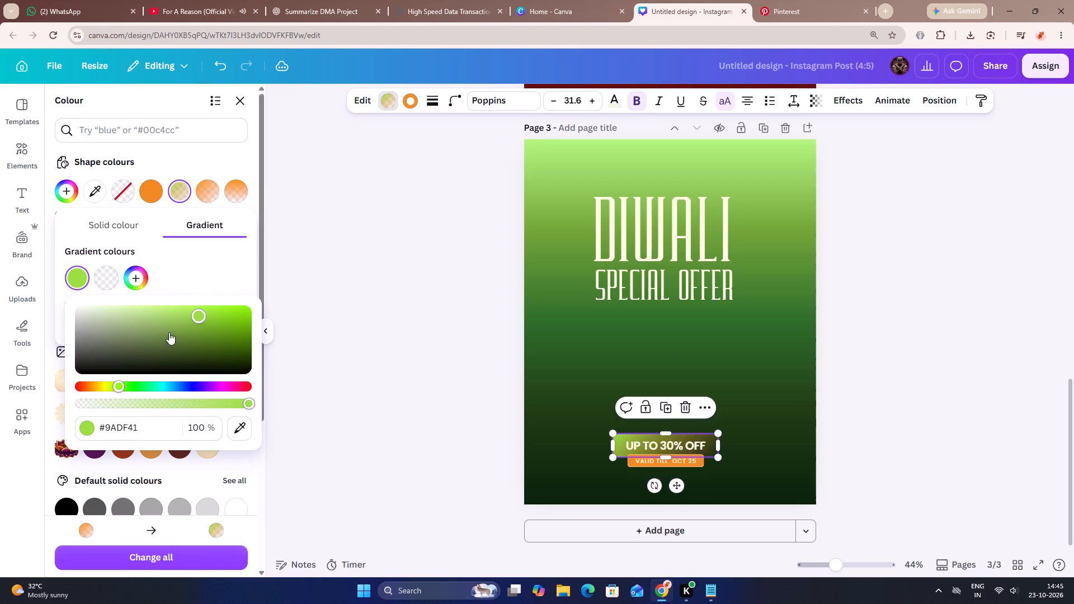
Change the light green in the "UP TO 30% OFF" badge's fading gradient to brighter green #5ADA33.
left_click(128, 382)
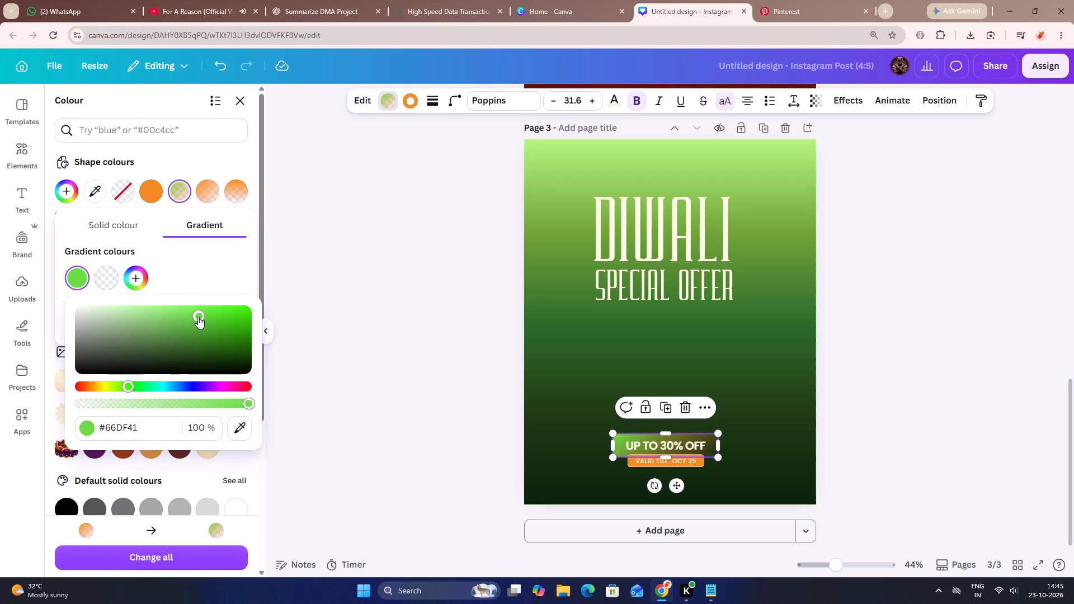
left_click_drag(197, 317, 210, 321)
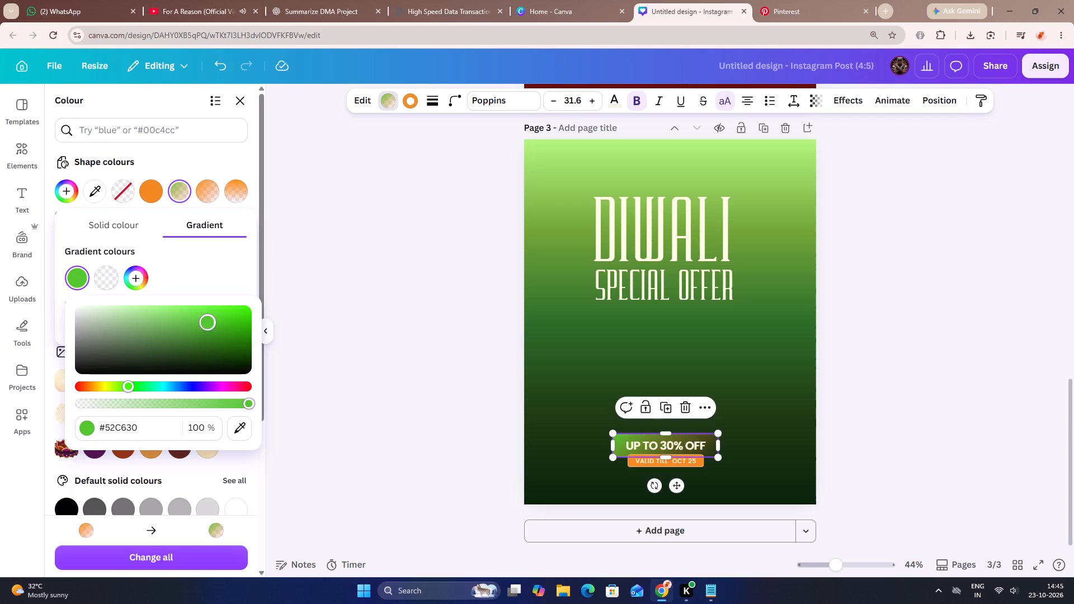
left_click_drag(210, 321, 211, 315)
left_click(339, 233)
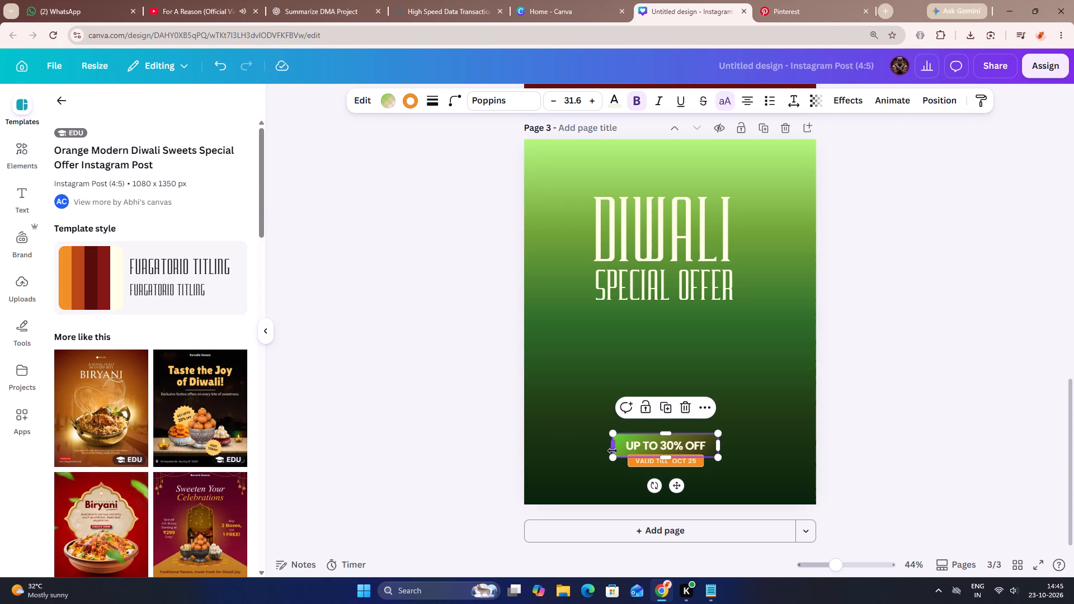
Recolour page 3's orange "VALID TILL OCT 25" label with a solid medium green, trying several brighter and darker shades.
left_click(651, 464)
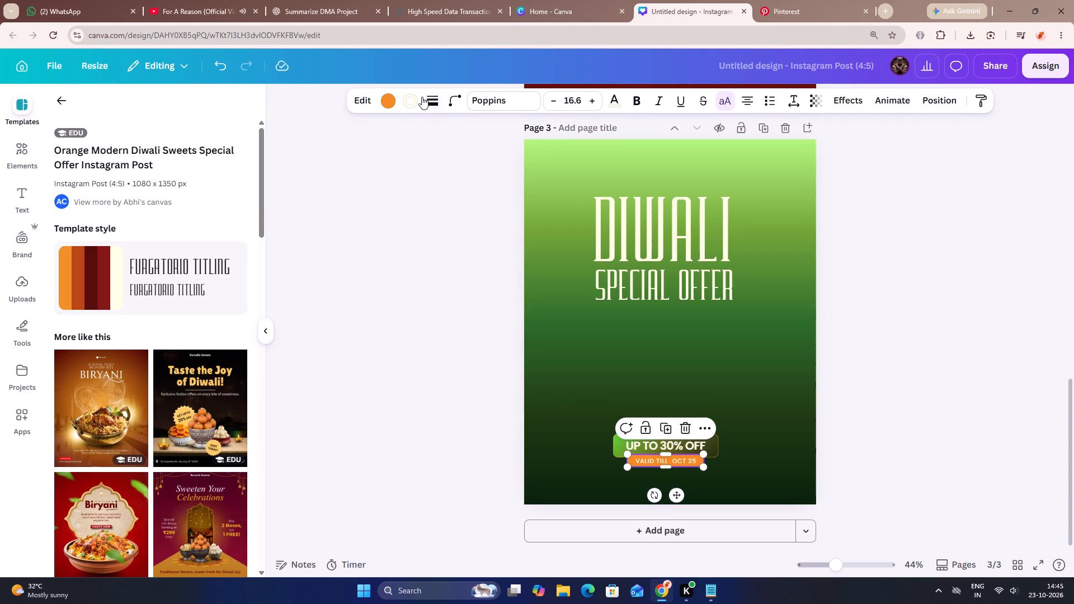
left_click(388, 97)
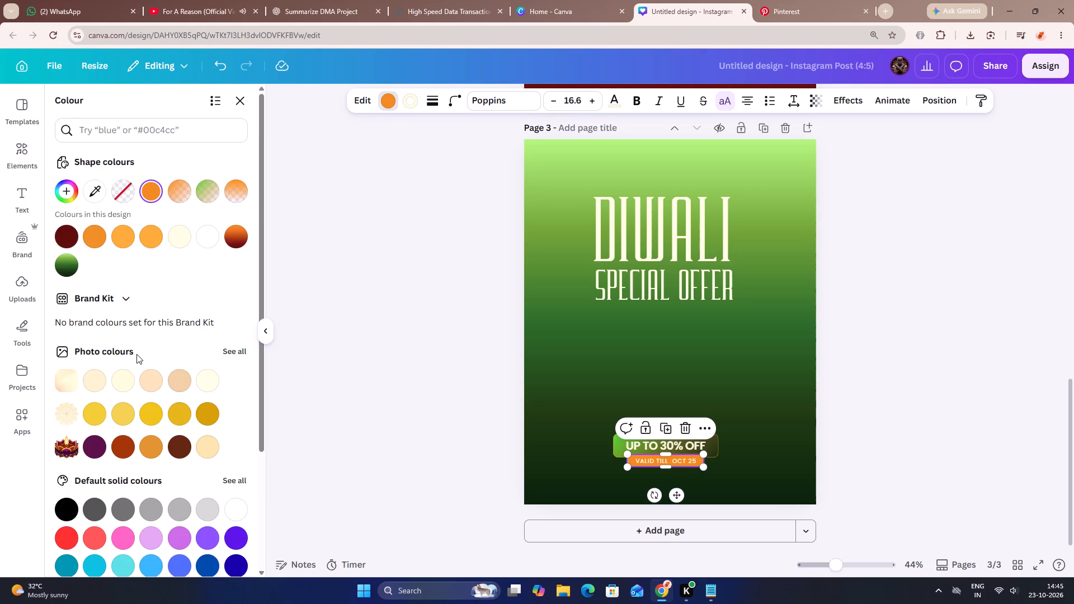
left_click(150, 195)
left_click(114, 327)
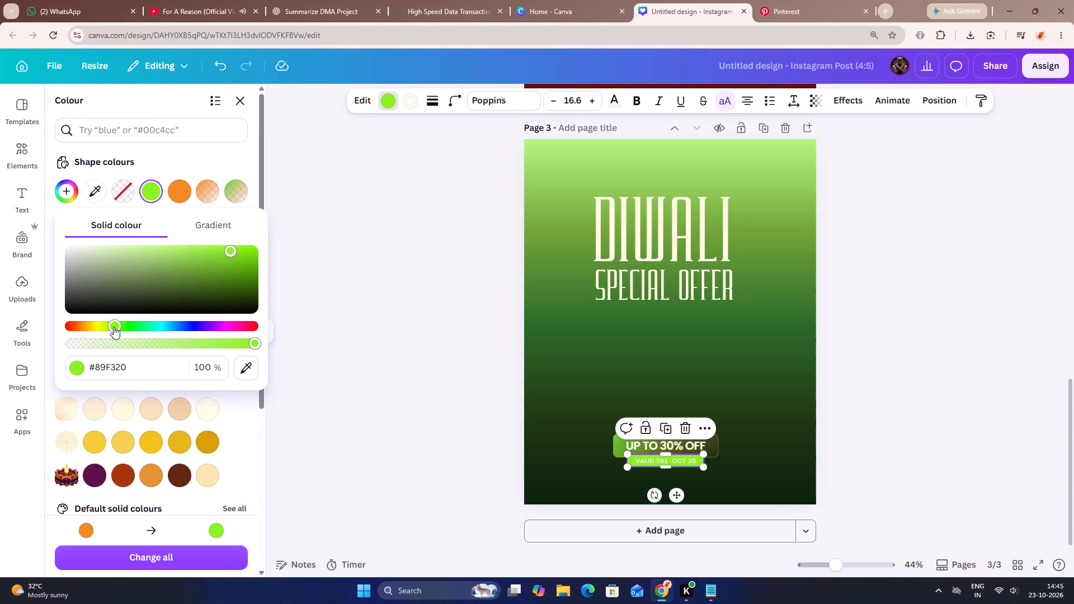
left_click_drag(230, 251, 206, 257)
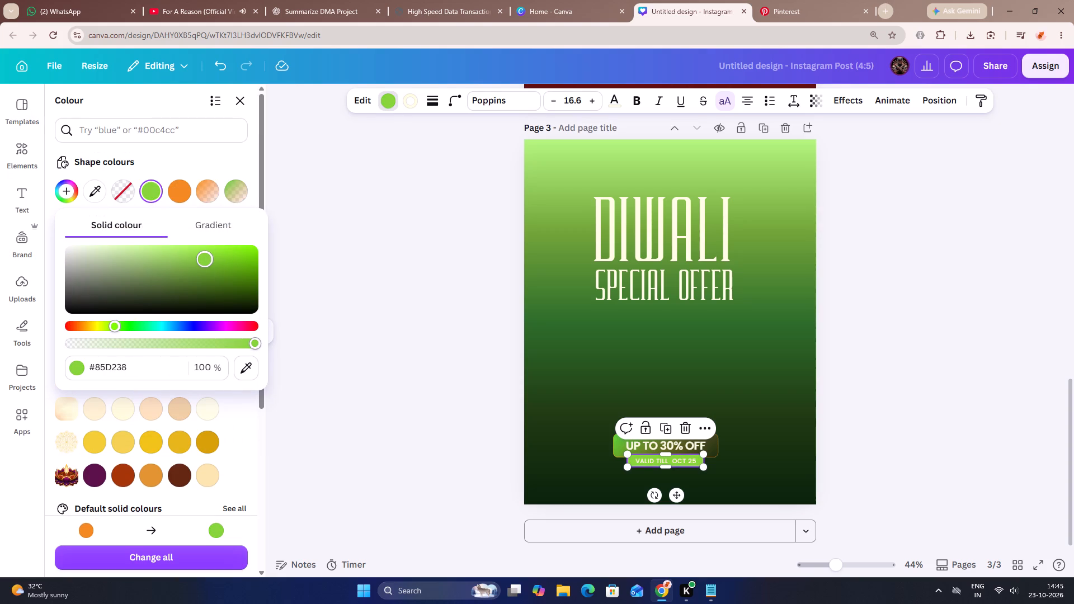
left_click_drag(206, 257, 215, 248)
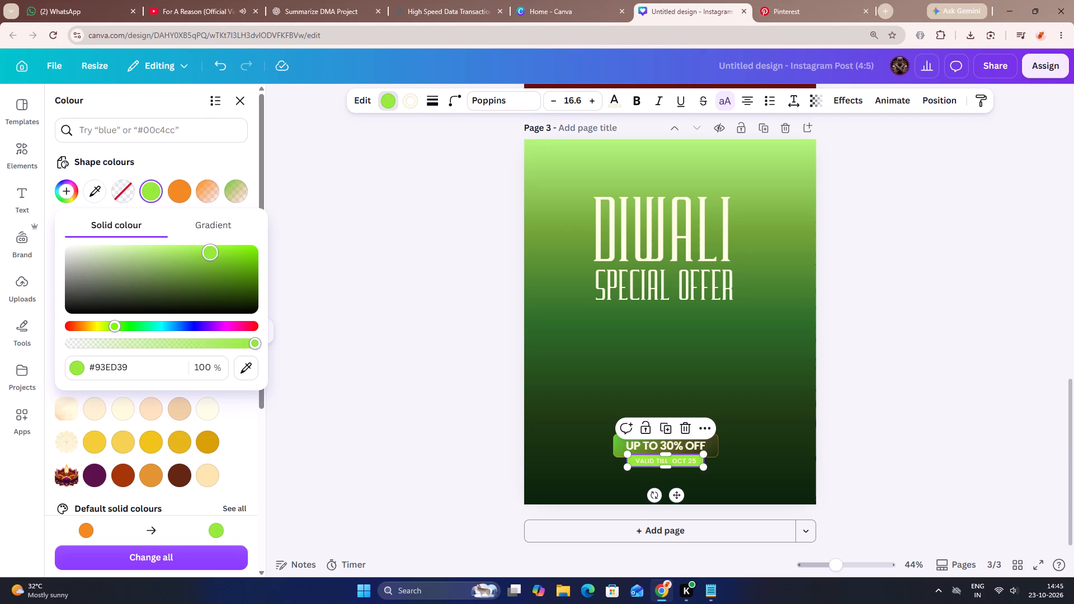
left_click_drag(215, 248, 262, 273)
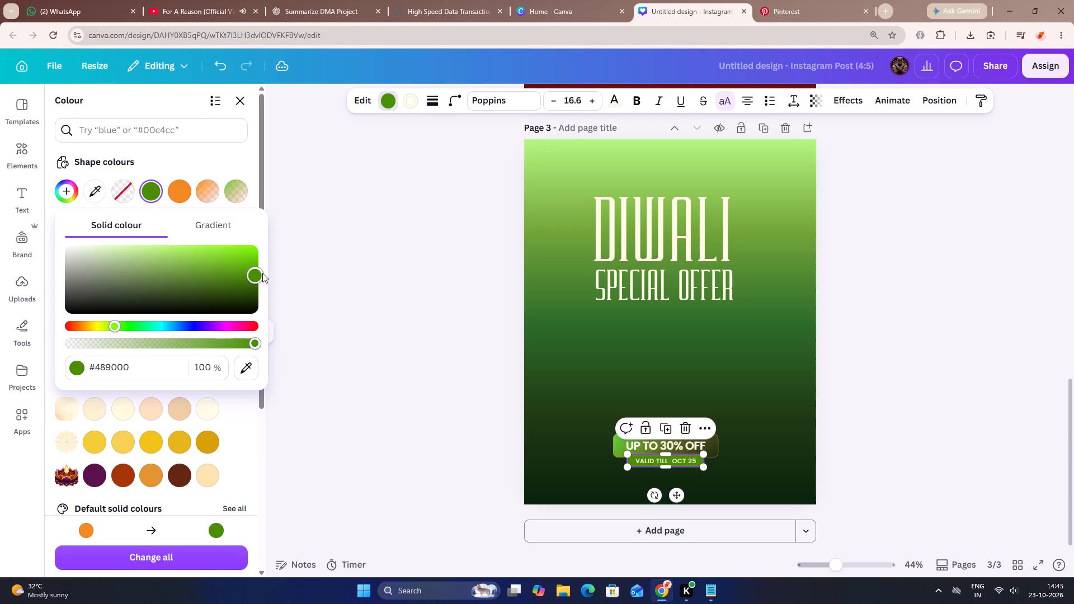
left_click_drag(262, 273, 216, 274)
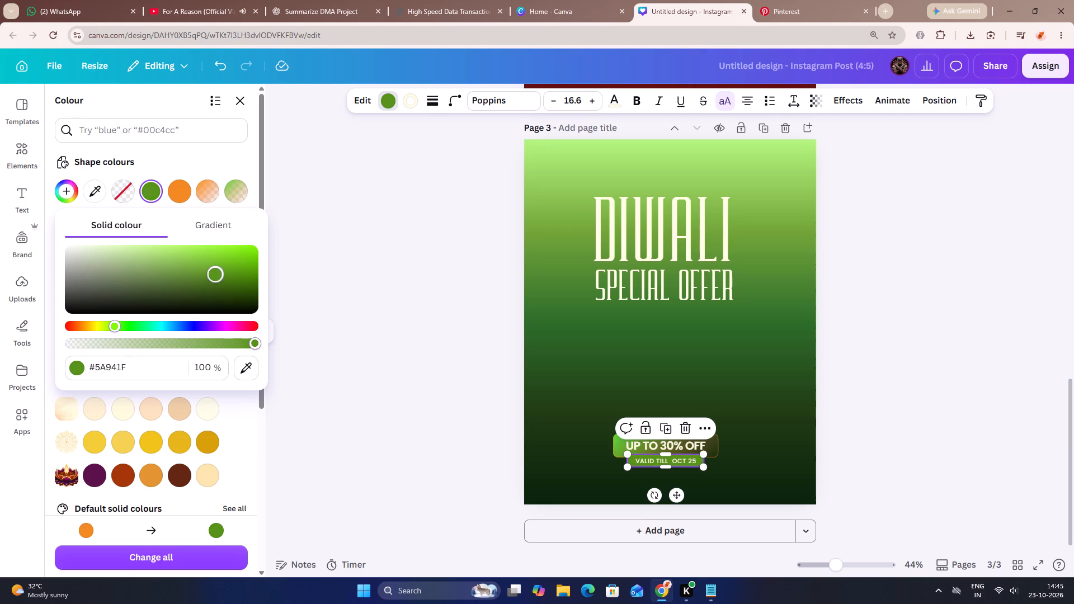
left_click_drag(216, 274, 193, 264)
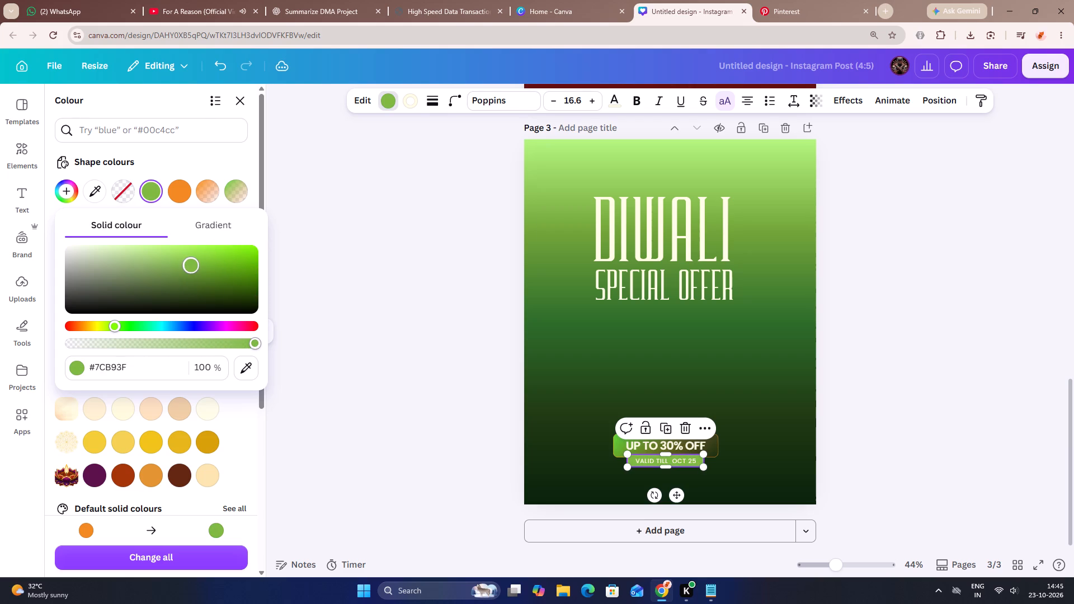
left_click_drag(193, 264, 199, 263)
left_click(494, 326)
left_click(503, 329)
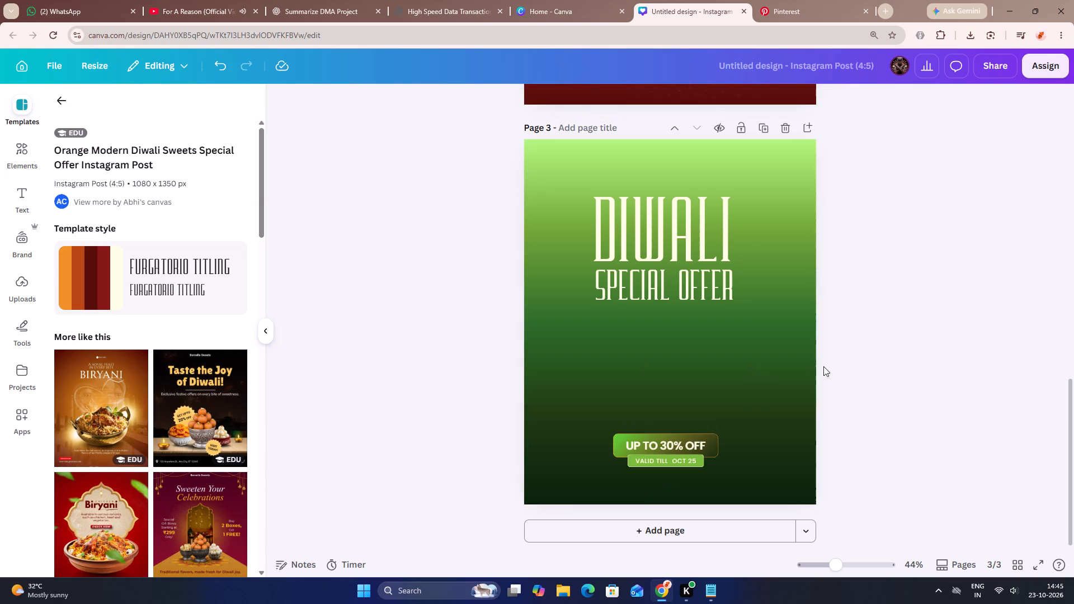
Set the "UP TO 30% OFF" badge's border to the design's solid green used on the "VALID TILL OCT 25" label.
left_click(710, 437)
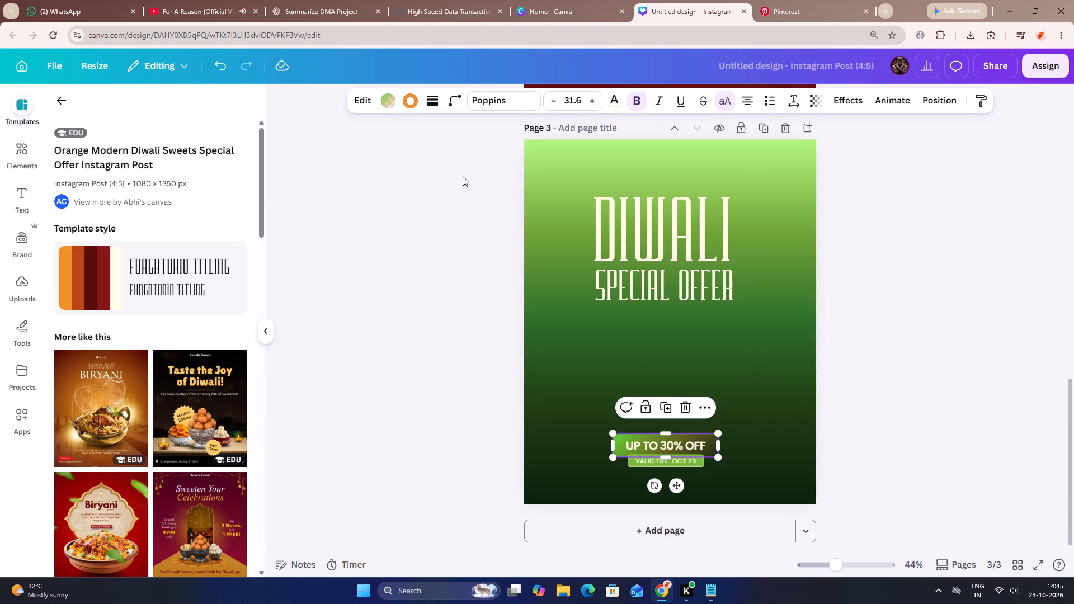
left_click(402, 101)
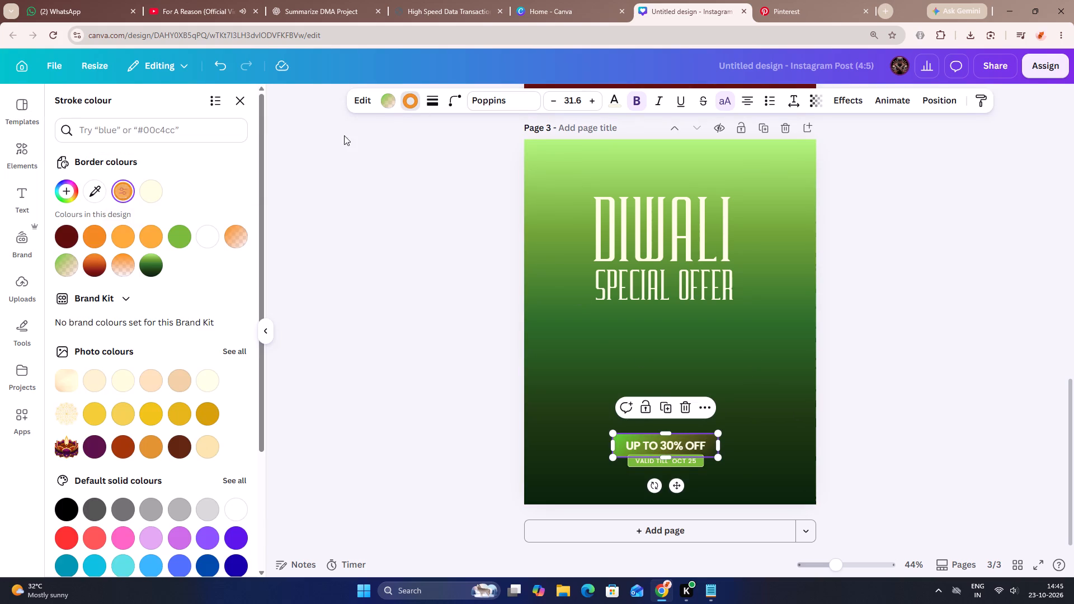
left_click(182, 233)
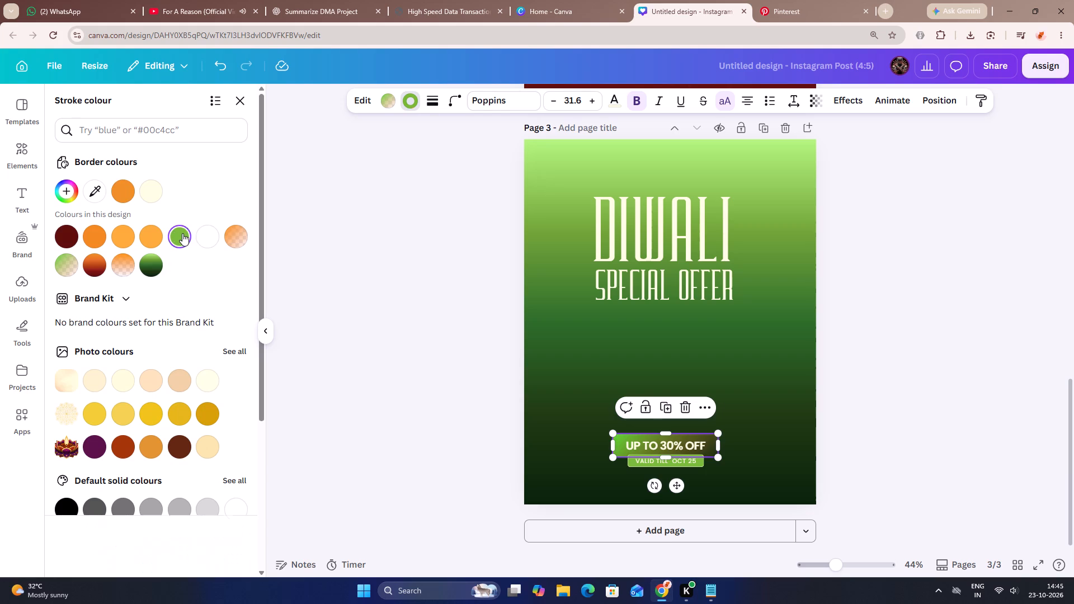
double_click(955, 416)
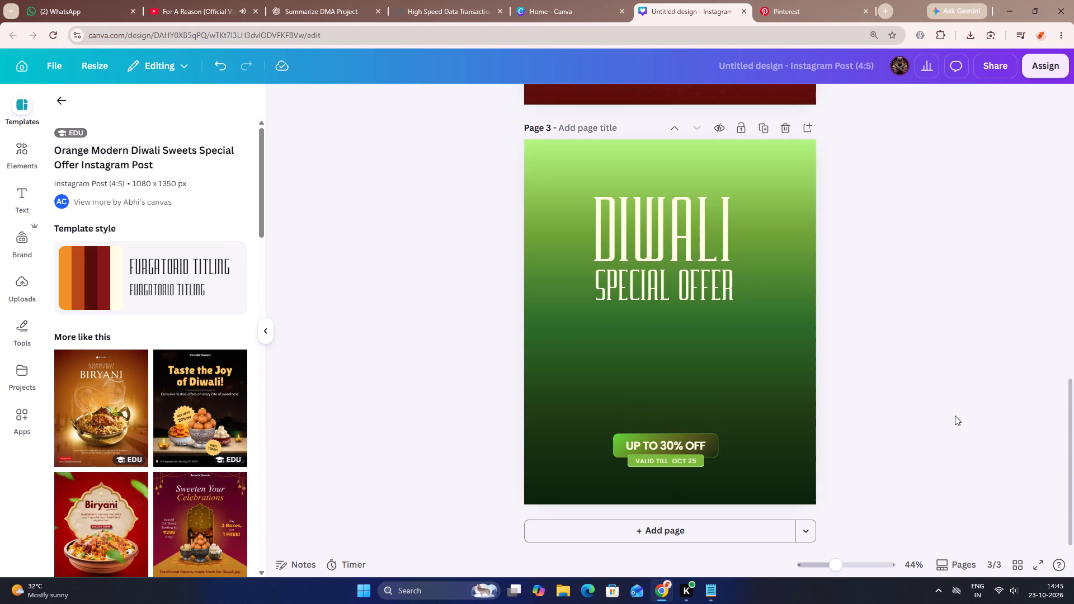
Switch to Pinterest, search for "matcha latte cup" and browse the results for a suitable drink photo.
left_click(802, 0)
left_click_drag(349, 69, 158, 69)
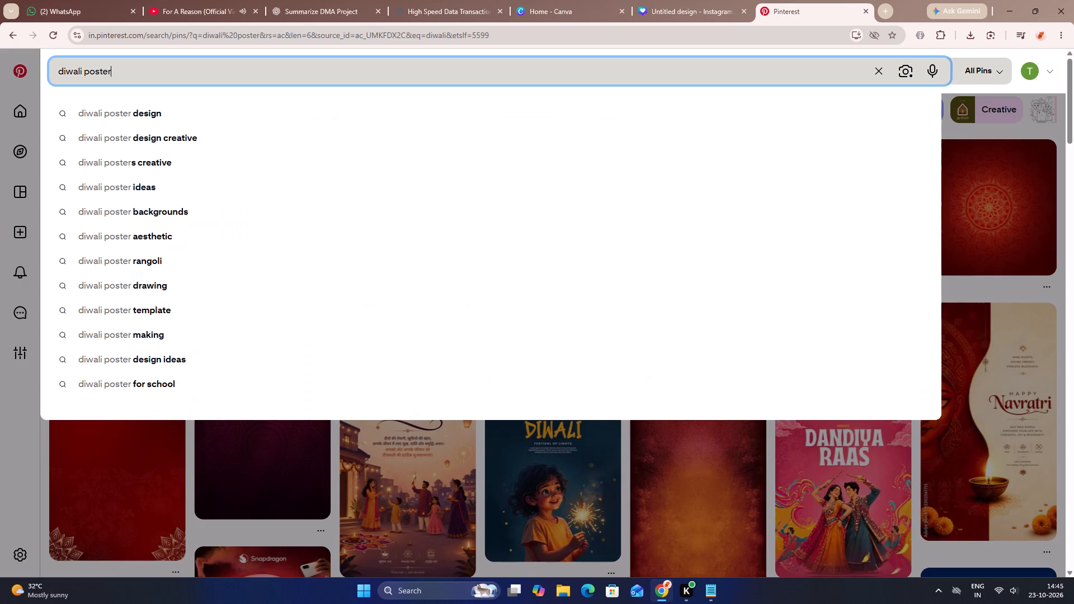
left_click_drag(158, 69, 54, 62)
type("ma")
key("t")
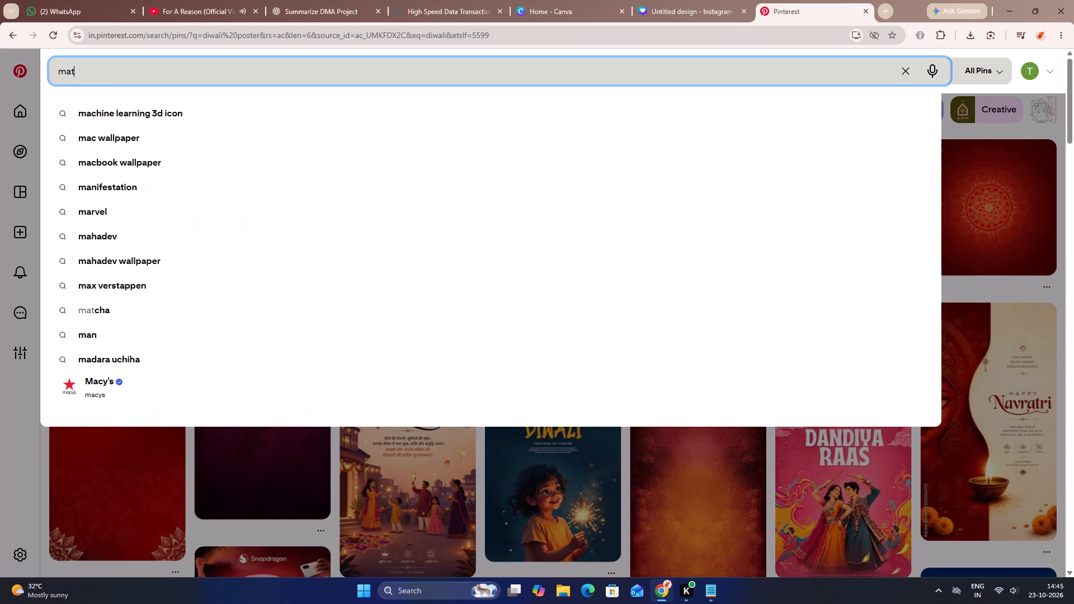
type("cha")
key("space")
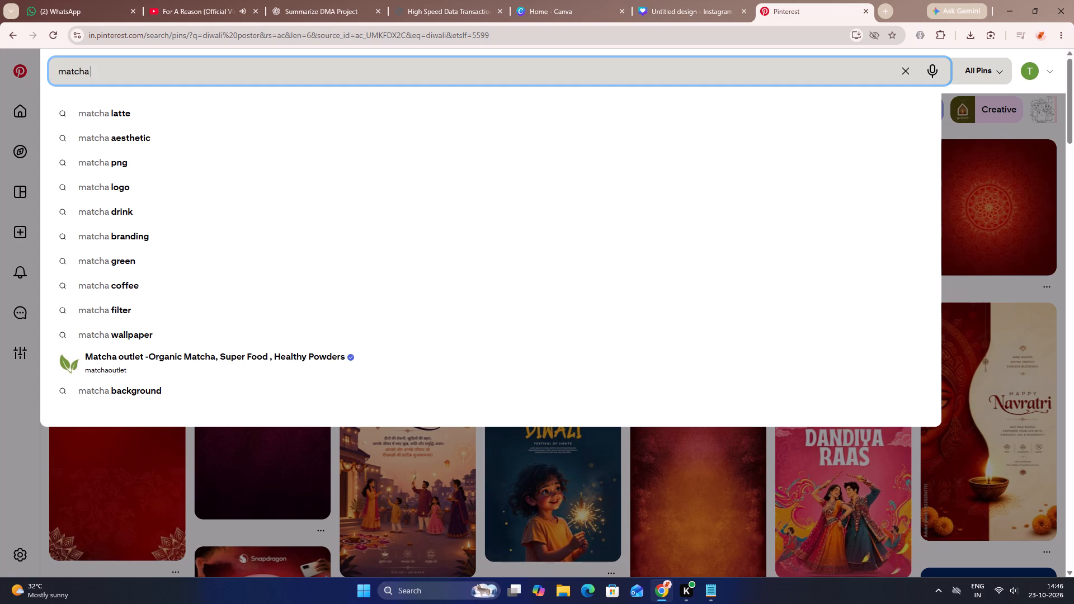
type("latte")
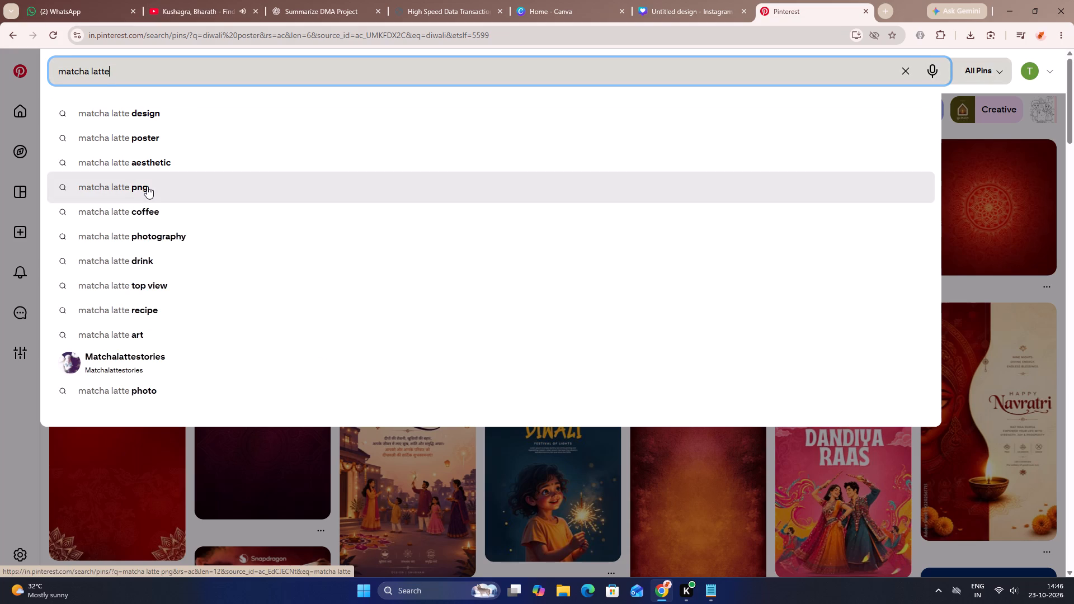
key("space")
type("ci")
key("BackSpace")
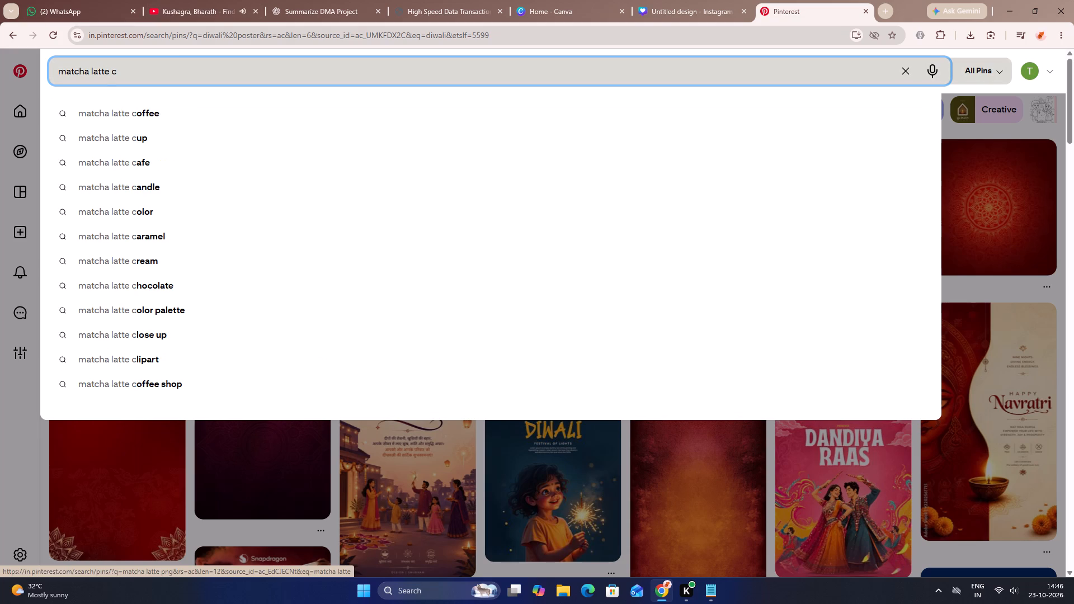
type("up")
key("Return")
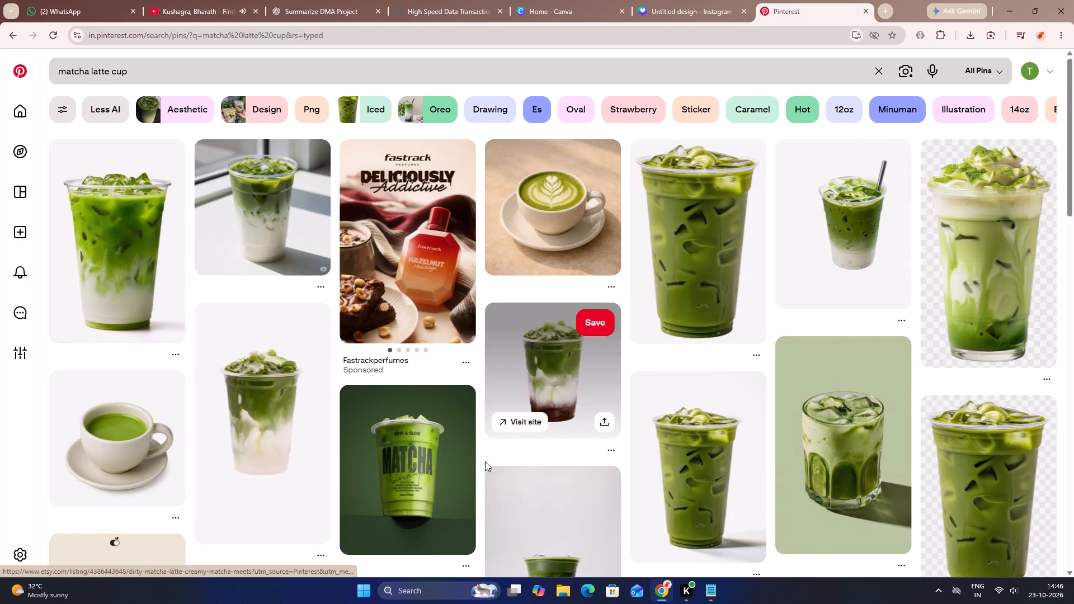
scroll(432, 482, "down", 3)
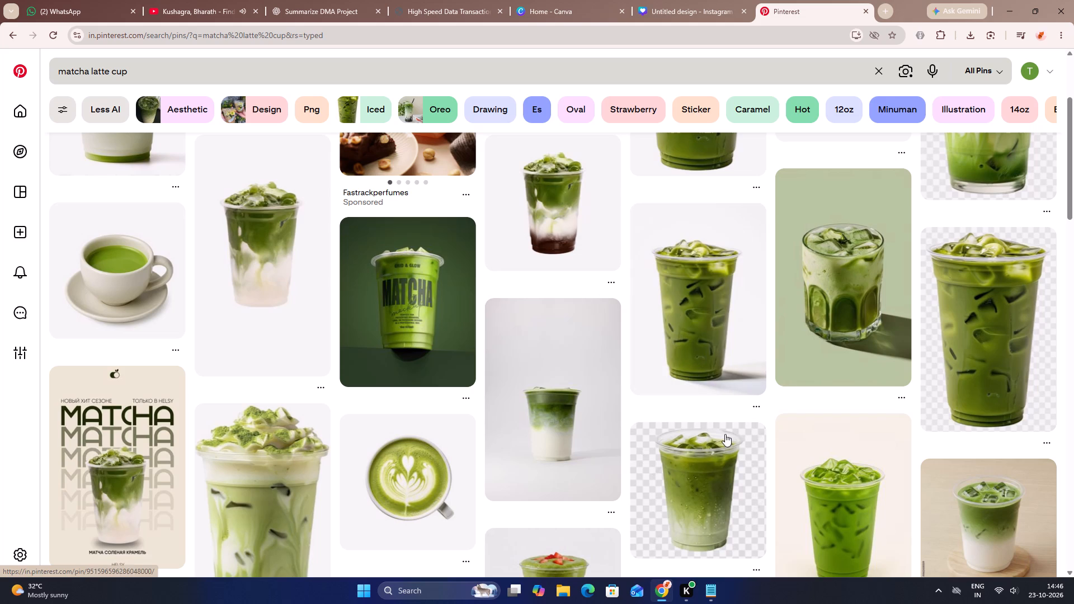
scroll(825, 470, "down", 2)
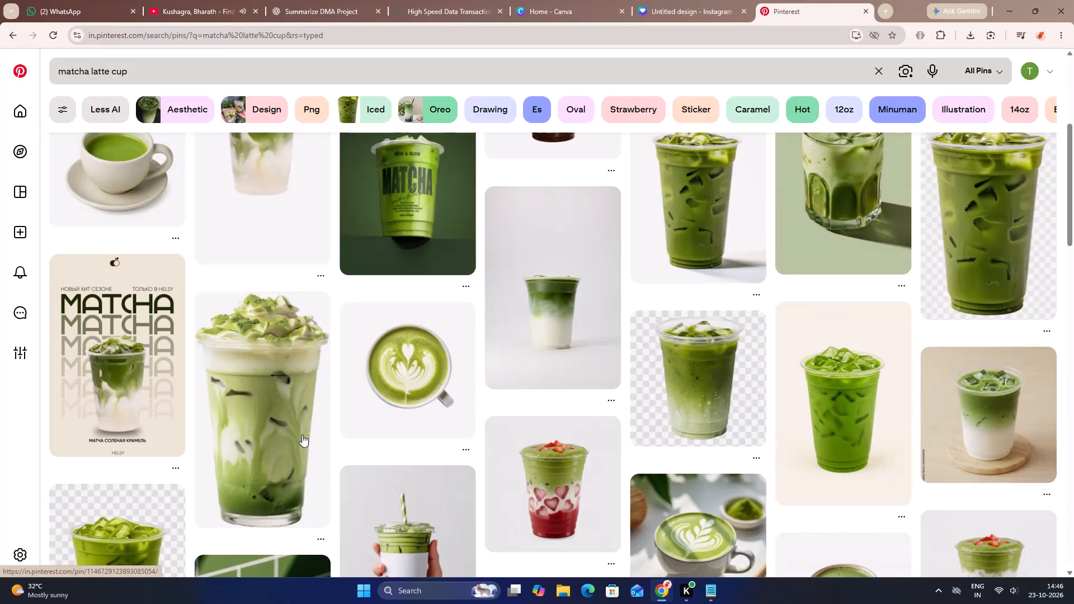
Find the photo of a hand holding an iced matcha latte with a blank white sleeve and download it.
scroll(619, 406, "down", 2)
scroll(766, 332, "down", 2)
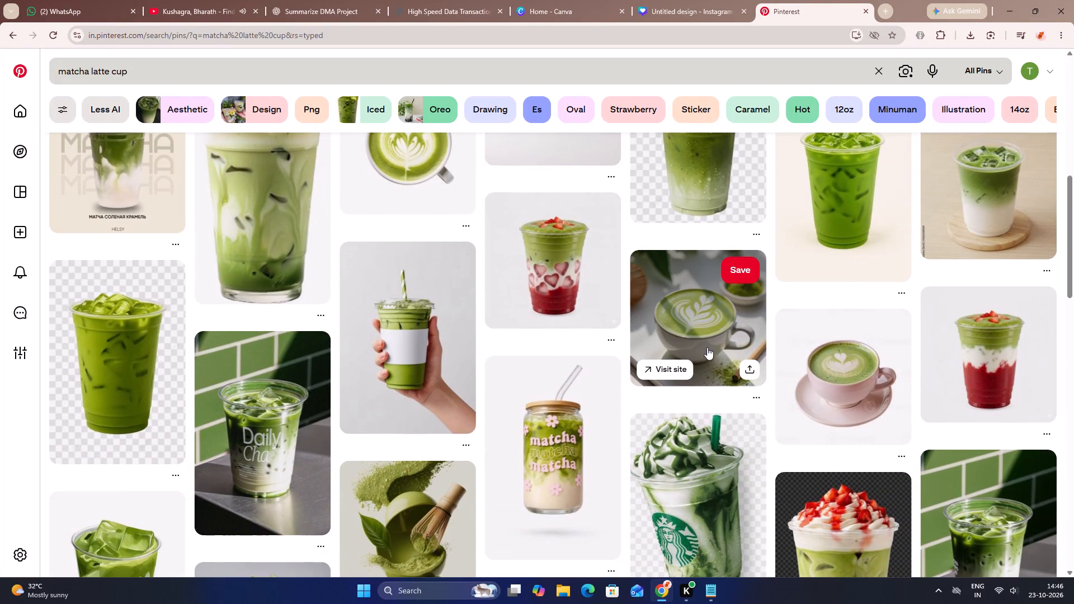
scroll(684, 353, "down", 1)
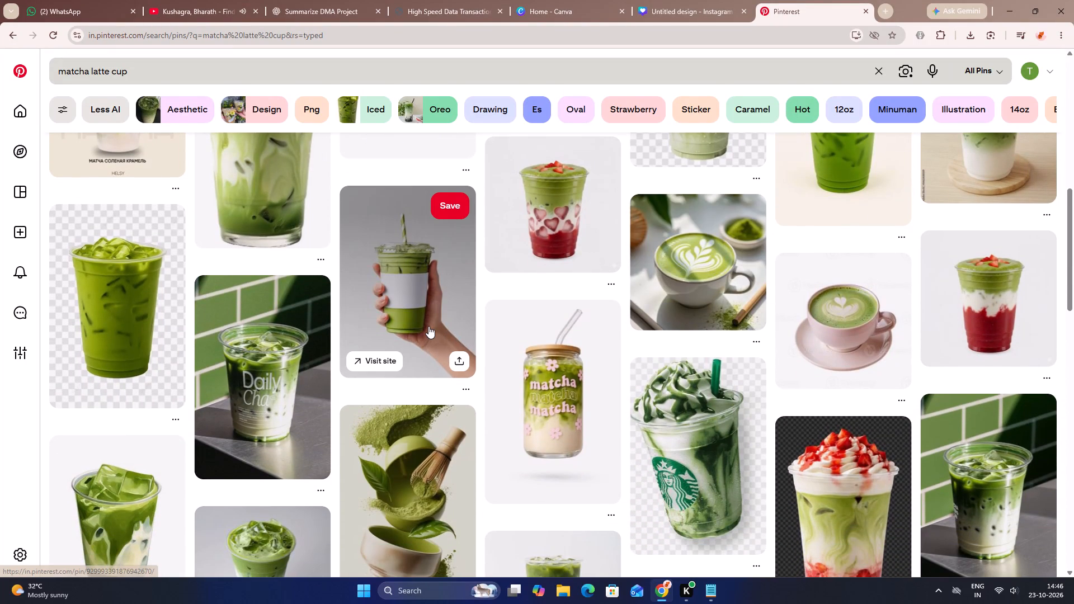
left_click(428, 326)
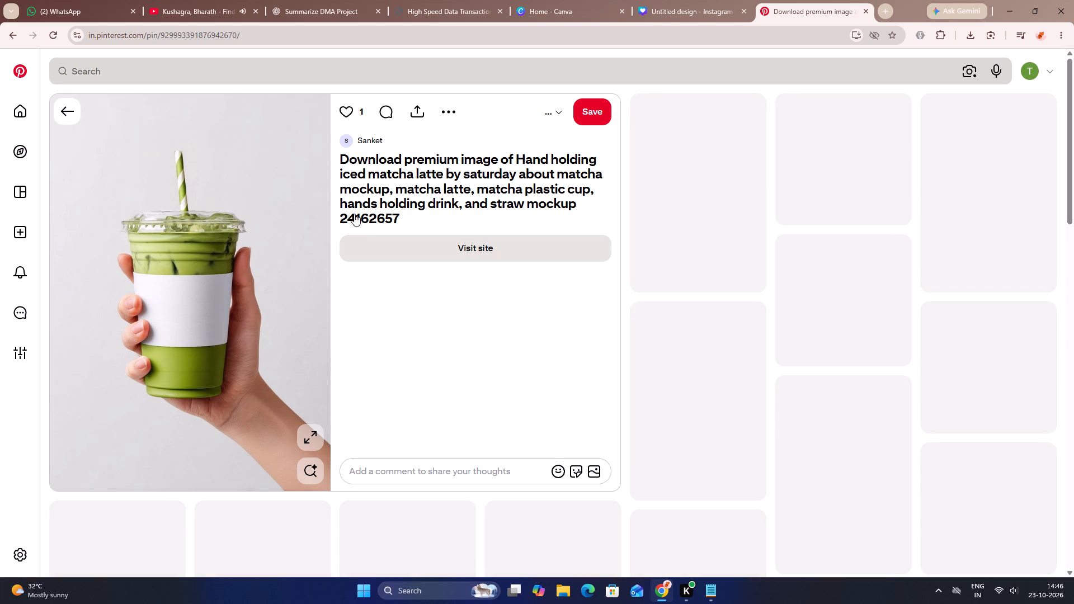
left_click(442, 106)
double_click(441, 149)
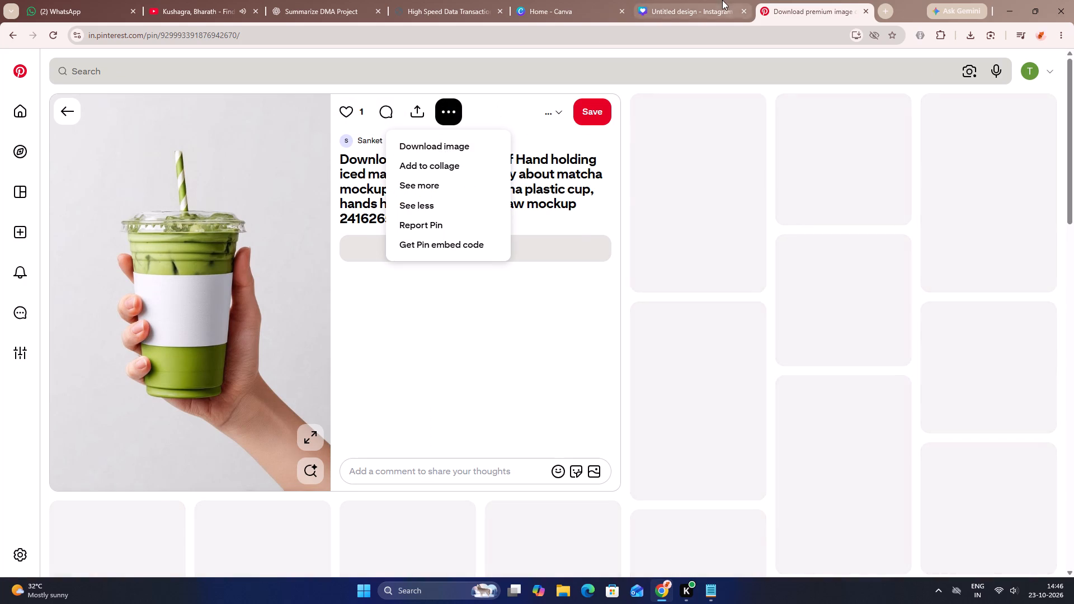
left_click(722, 0)
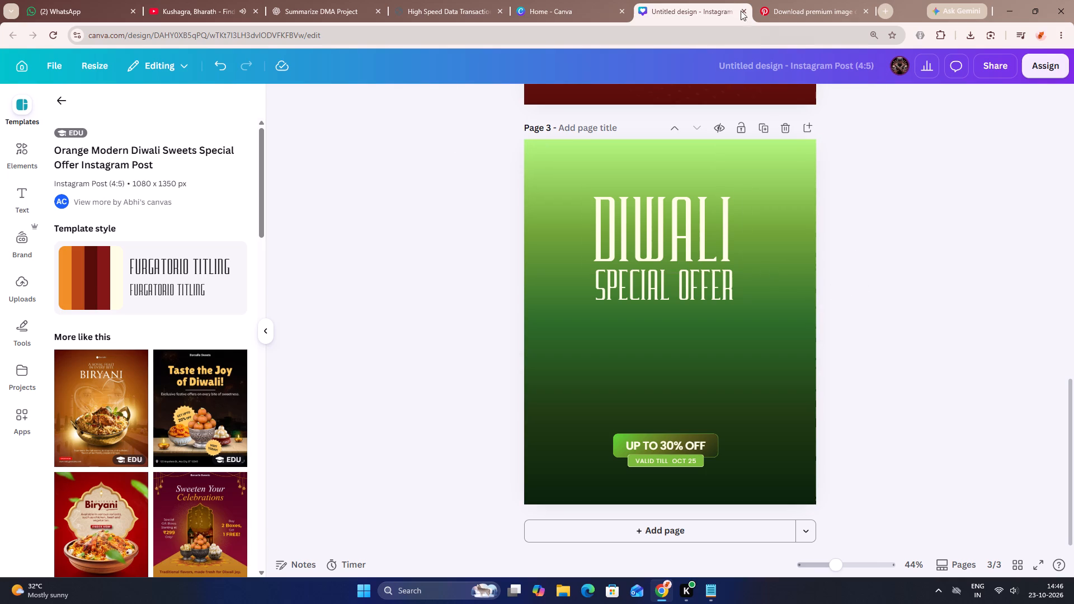
left_click(779, 0)
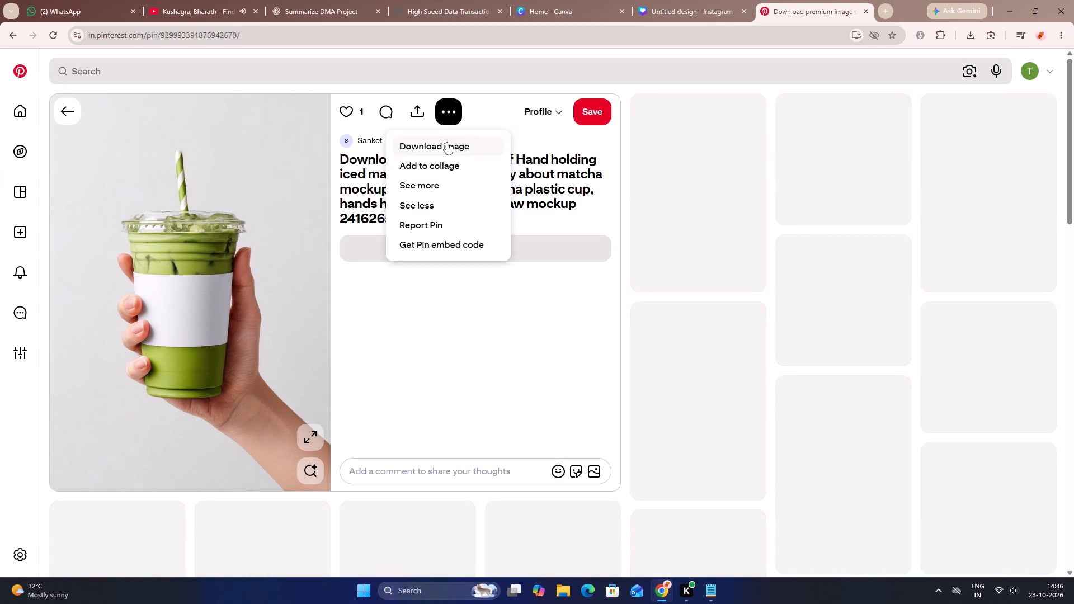
left_click(446, 142)
Switch to the Canva design and place the downloaded matcha latte photo over the middle of page 3.
double_click(694, 0)
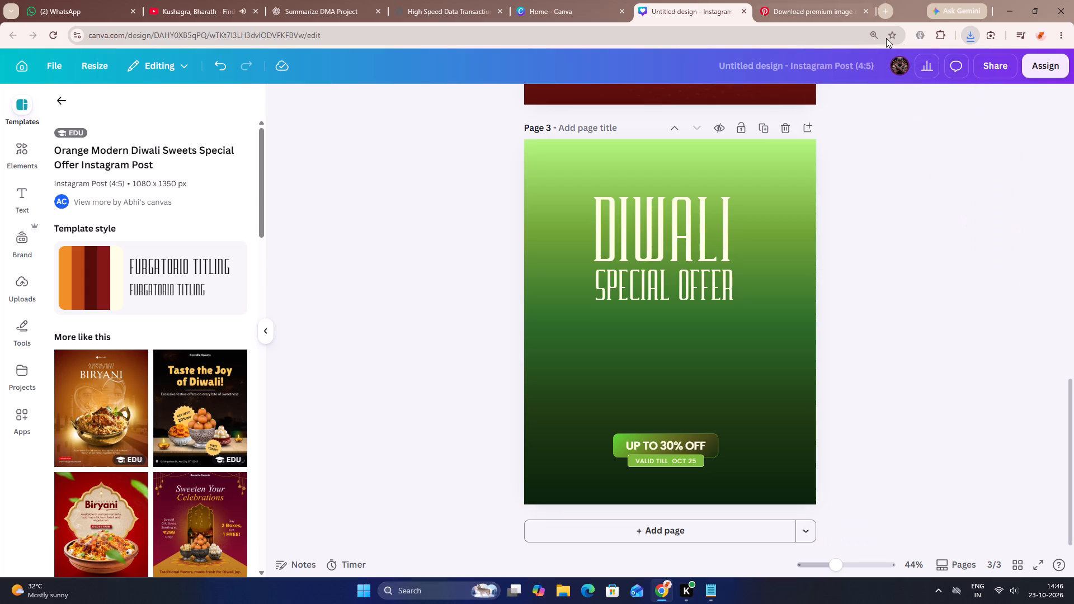
left_click(958, 34)
left_click(969, 32)
left_click_drag(863, 117, 863, 118)
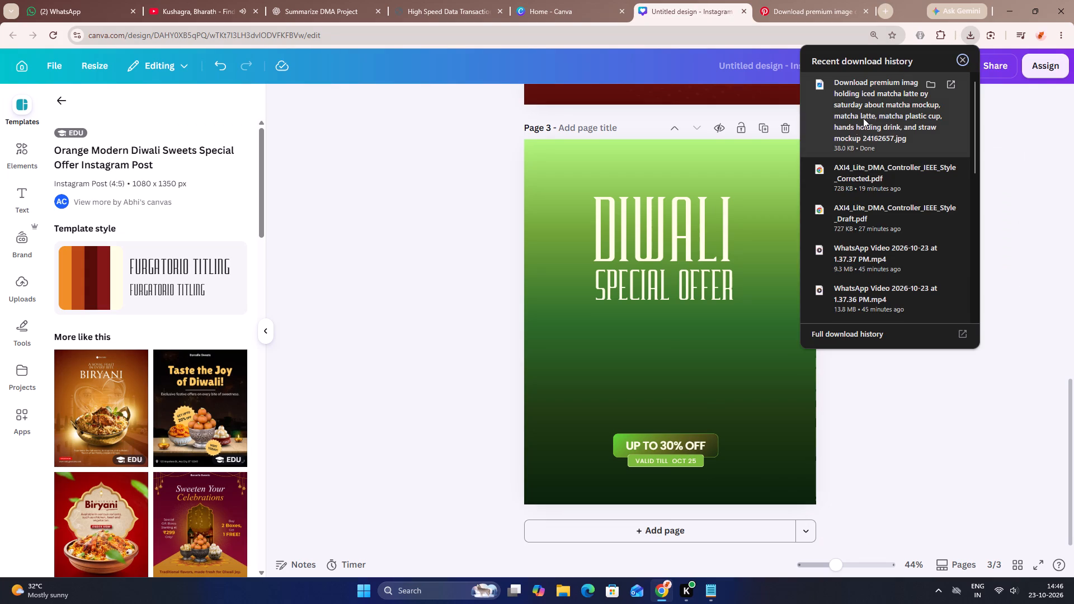
left_click_drag(863, 118, 730, 242)
left_click(957, 56)
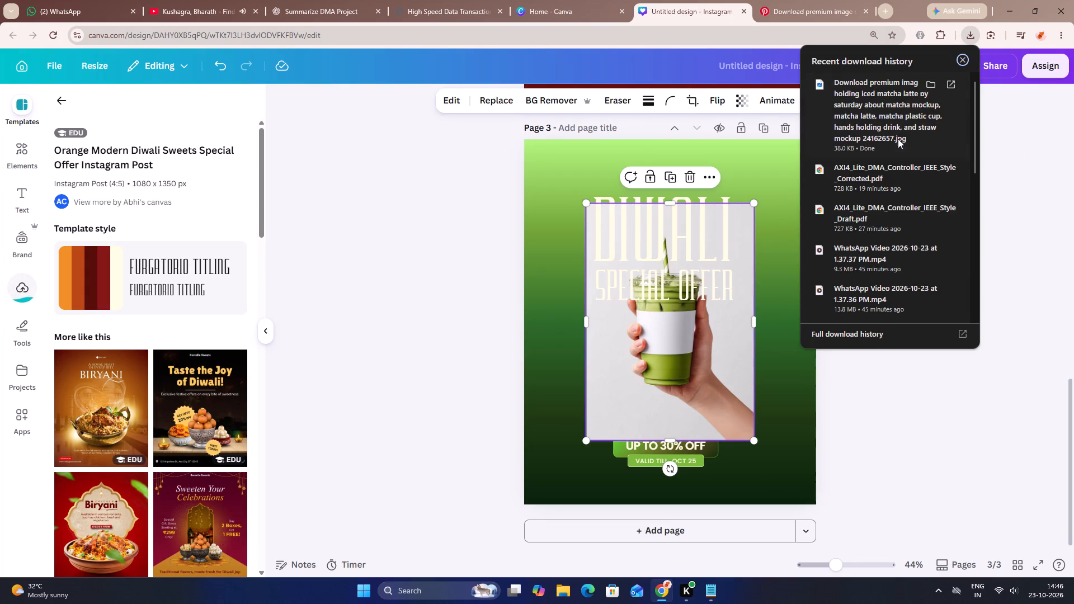
Remove the grey background from the hand-held matcha latte photo with BG Remover.
left_click(557, 101)
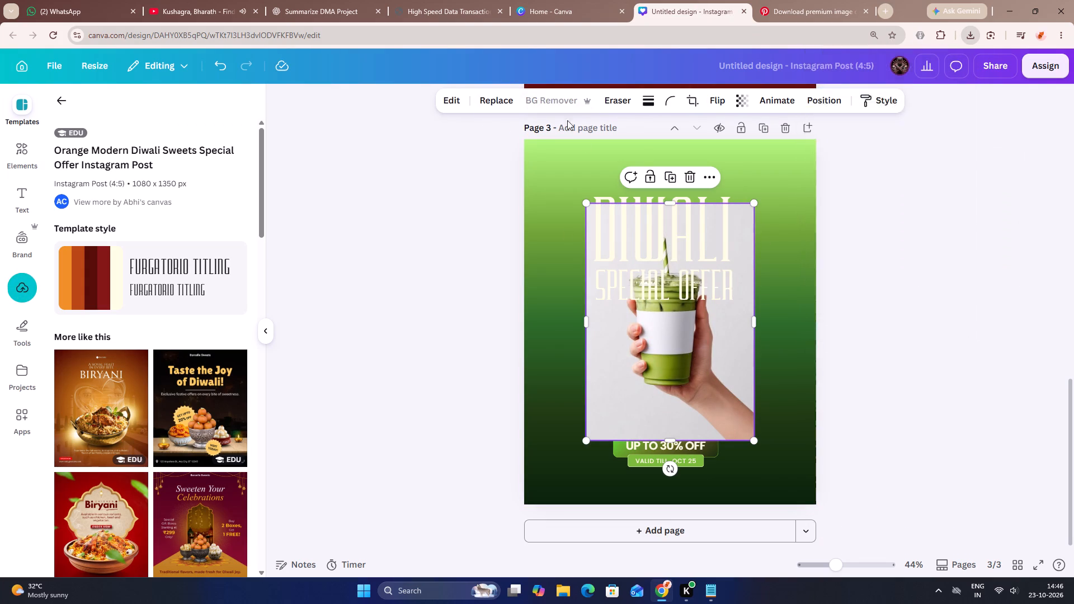
Remove the grey background from the photo of a hand holding a matcha cup on page 3.
left_click(411, 91)
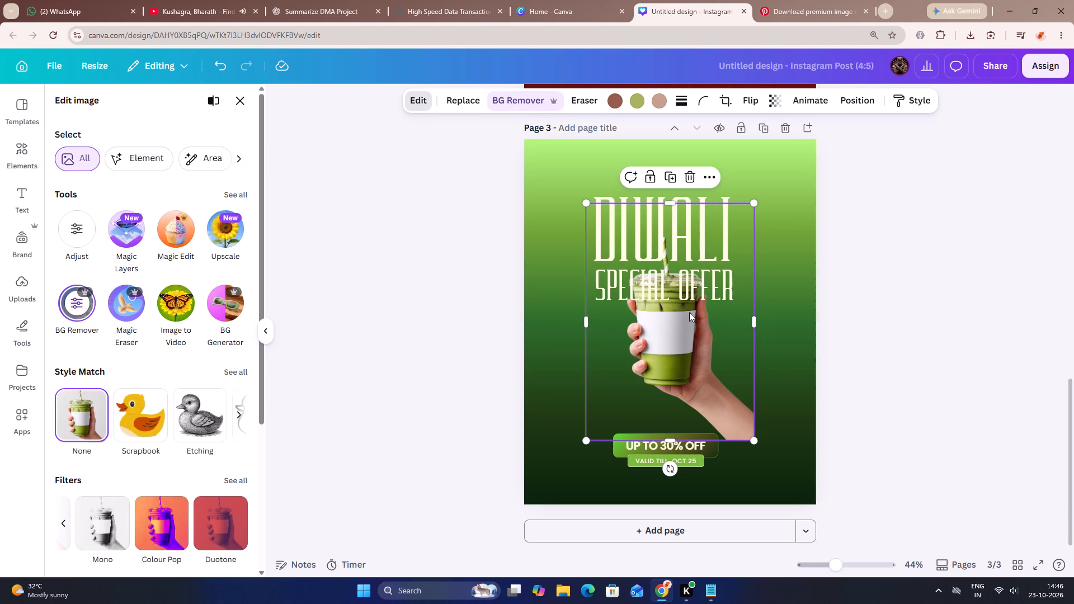
left_click(820, 303)
left_click(836, 372)
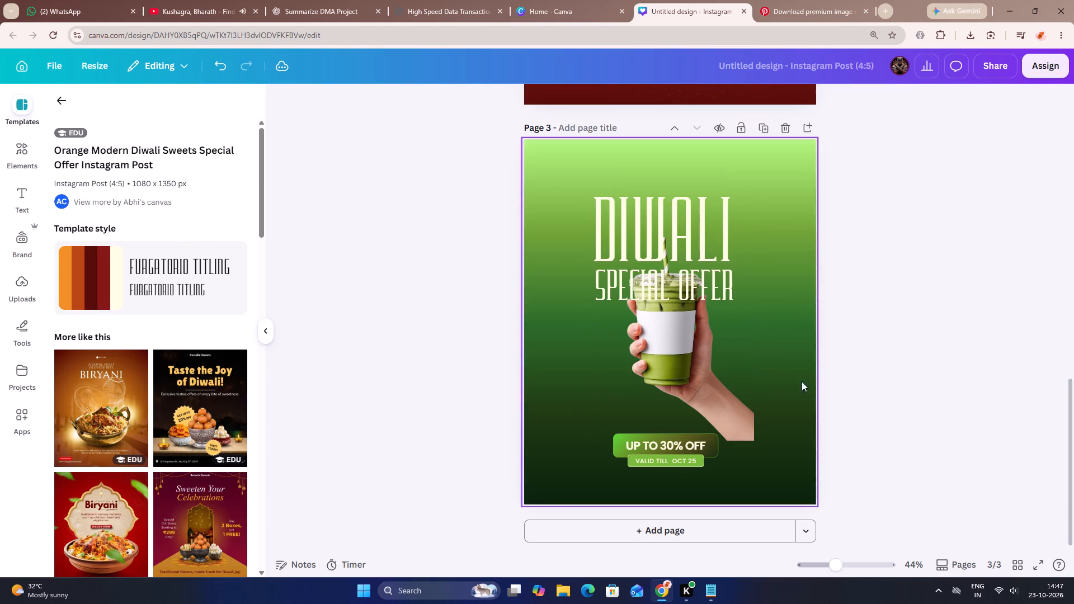
Open the layer position settings of the matcha cup photo to bring it in front of the headings.
left_click(720, 387)
left_click(860, 87)
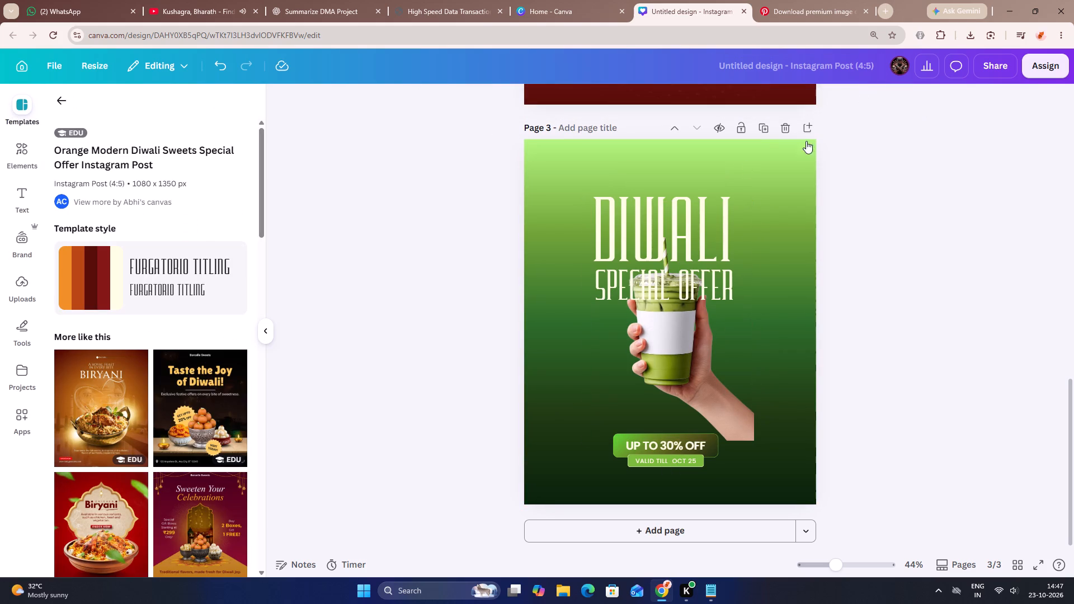
left_click(718, 367)
left_click(857, 106)
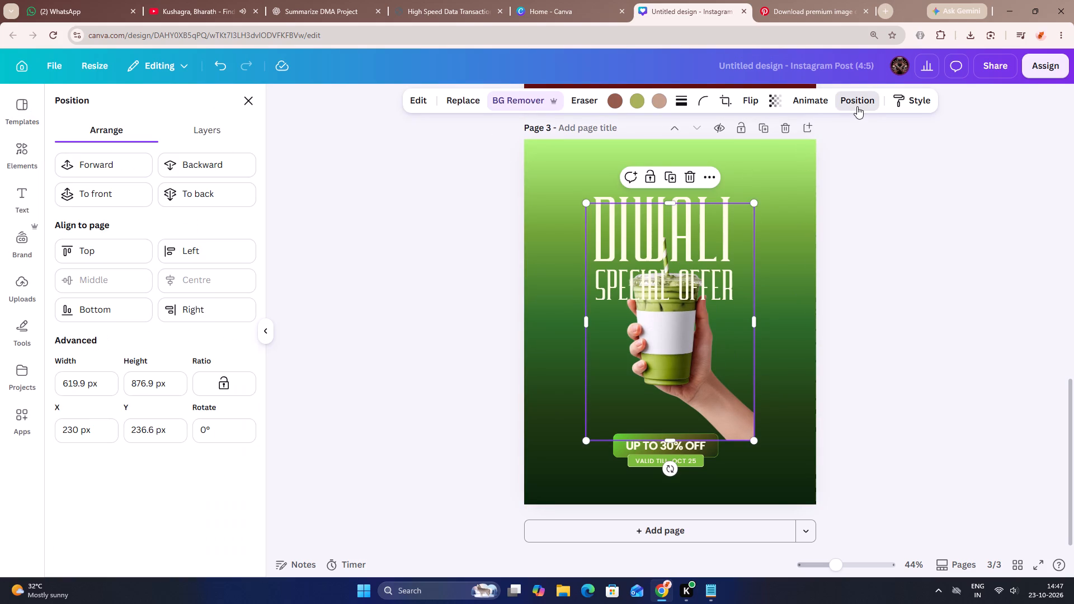
Move the matcha cup photo to the top of the layer order, above the DIWALI and SPECIAL OFFER headings.
left_click(200, 132)
left_click_drag(156, 296, 145, 205)
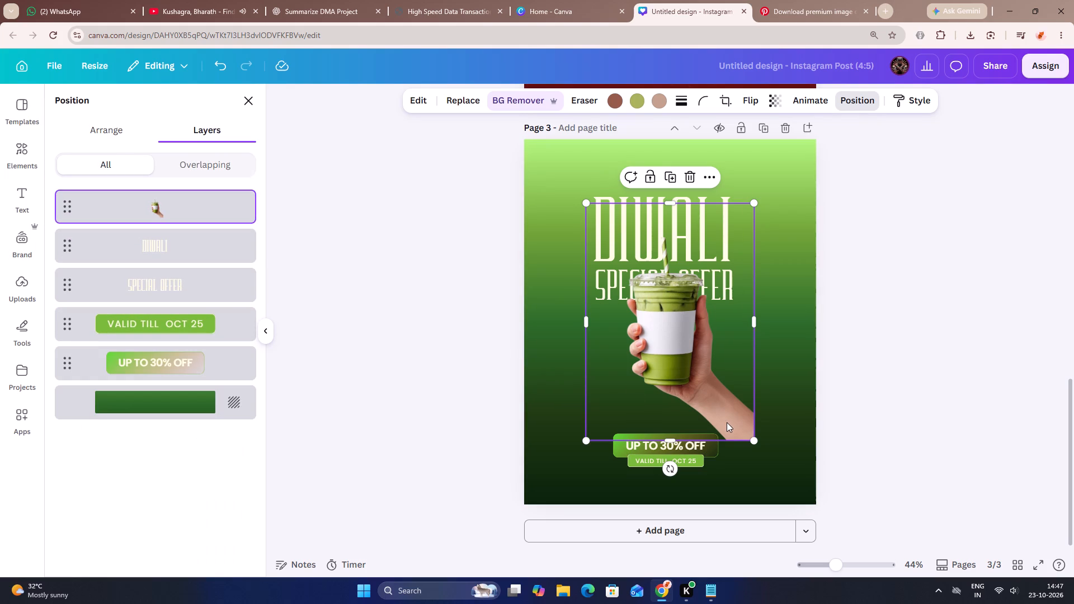
Enlarge the matcha cup photo proportionally and centre the cup below the headings, with the forearm running off the page's bottom edge.
left_click(748, 439)
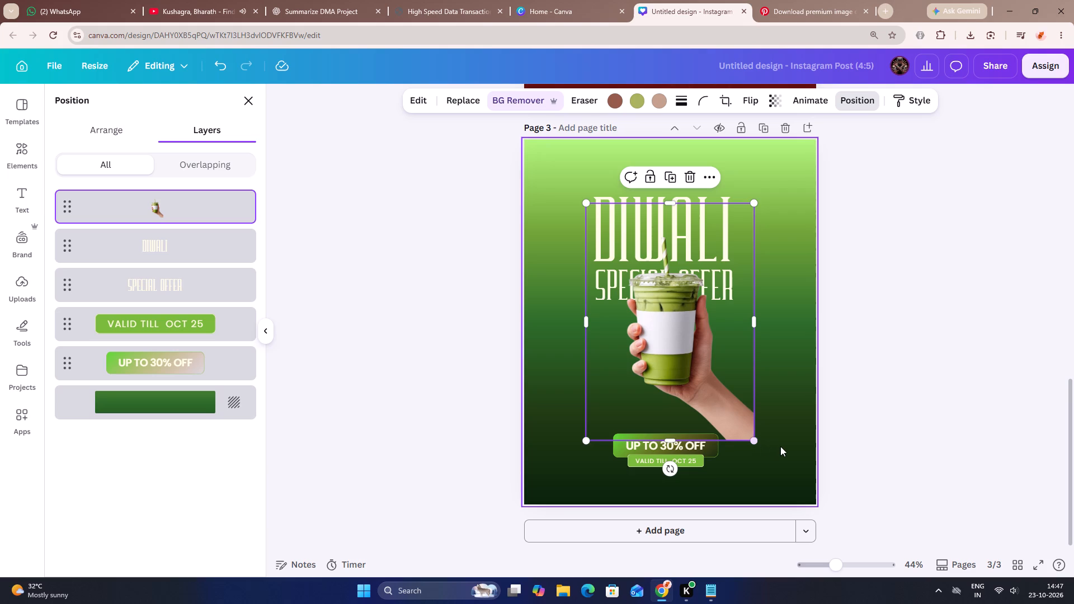
left_click_drag(752, 440, 811, 515)
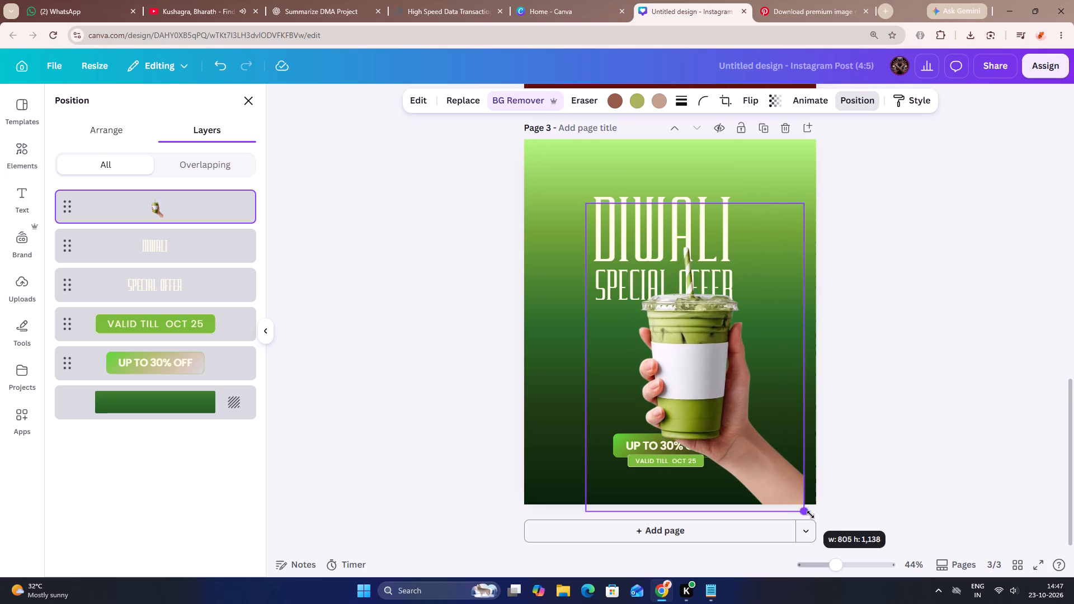
left_click_drag(811, 515, 819, 525)
left_click_drag(793, 449, 772, 445)
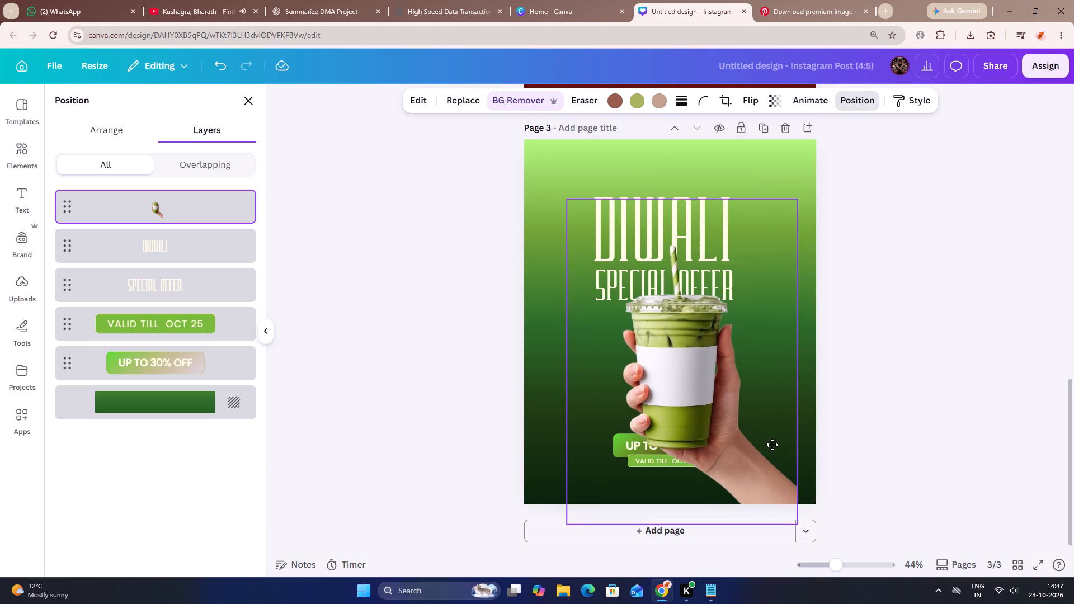
left_click_drag(772, 445, 769, 449)
left_click(947, 237)
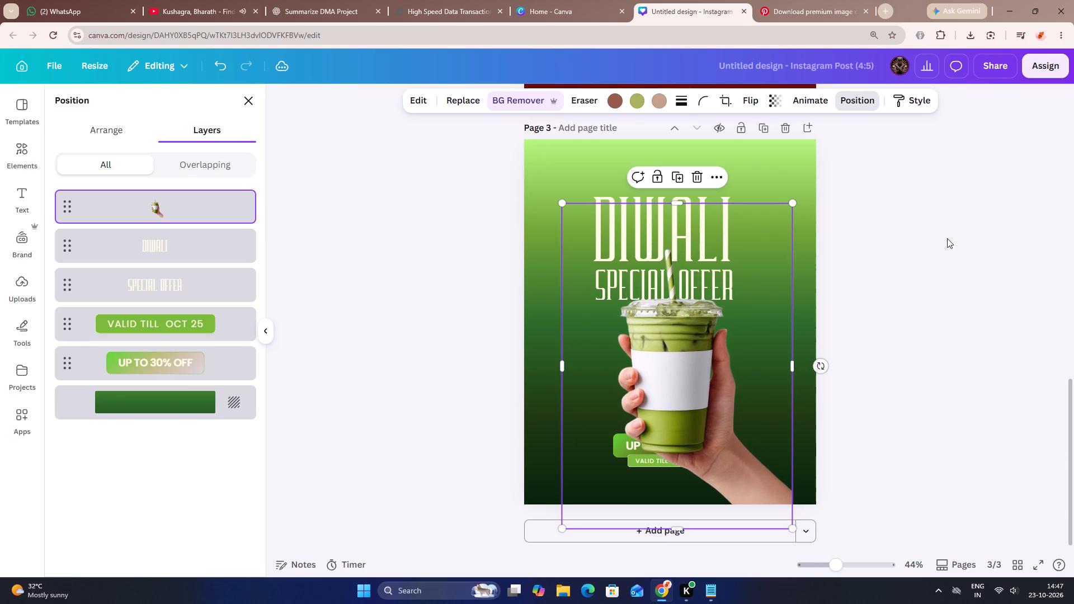
Shift the matcha cup photo down out of the way and move the DIWALI and SPECIAL OFFER headings together slightly higher on page 3.
left_click_drag(745, 327, 751, 476)
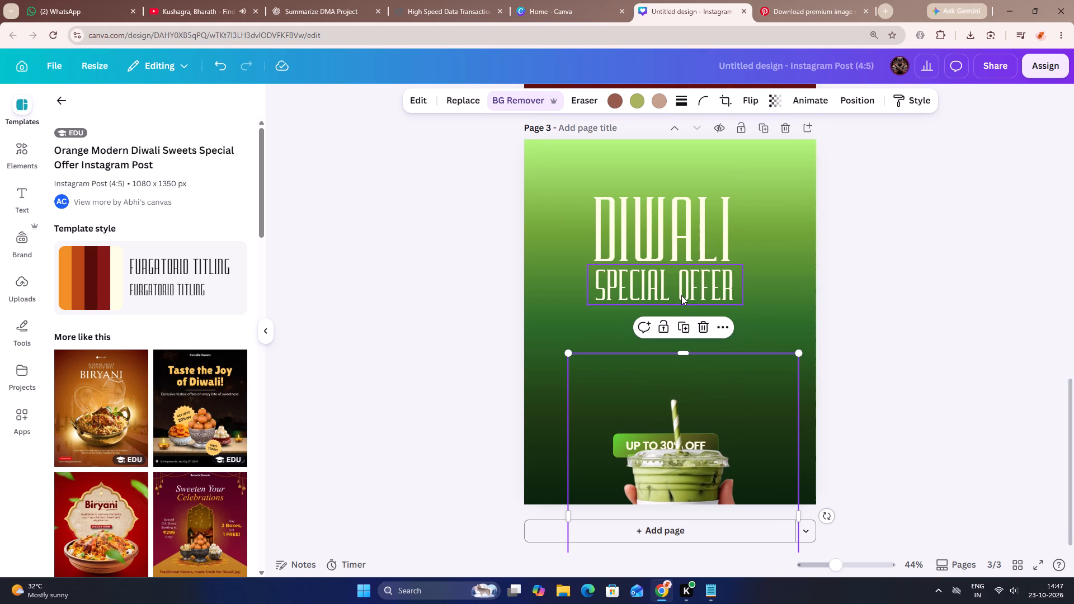
left_click(681, 296)
left_click(720, 216, "shift")
left_click_drag(728, 276, 728, 241)
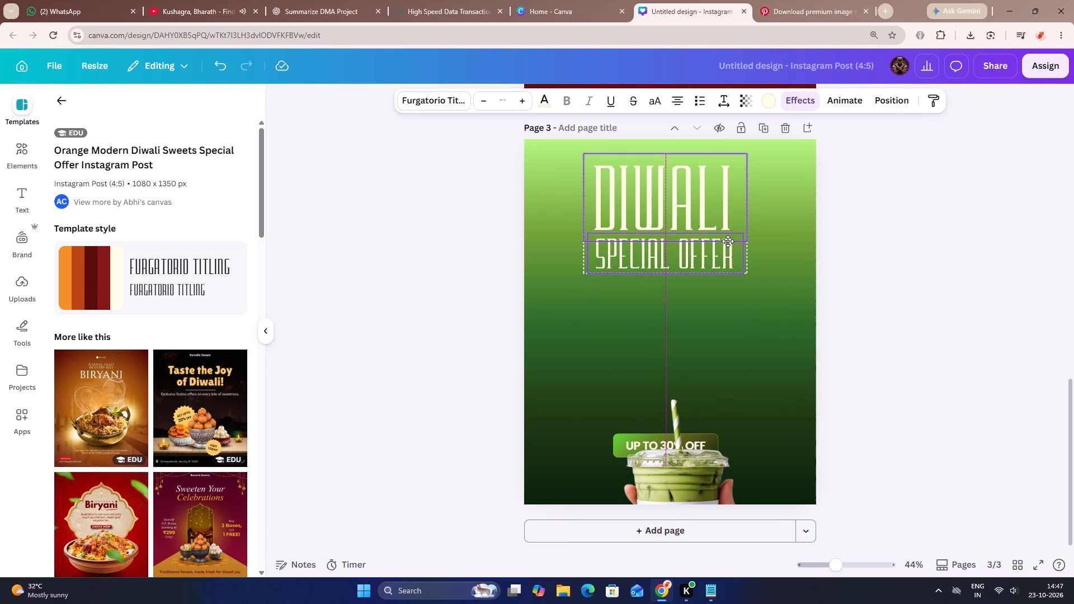
left_click_drag(728, 241, 729, 253)
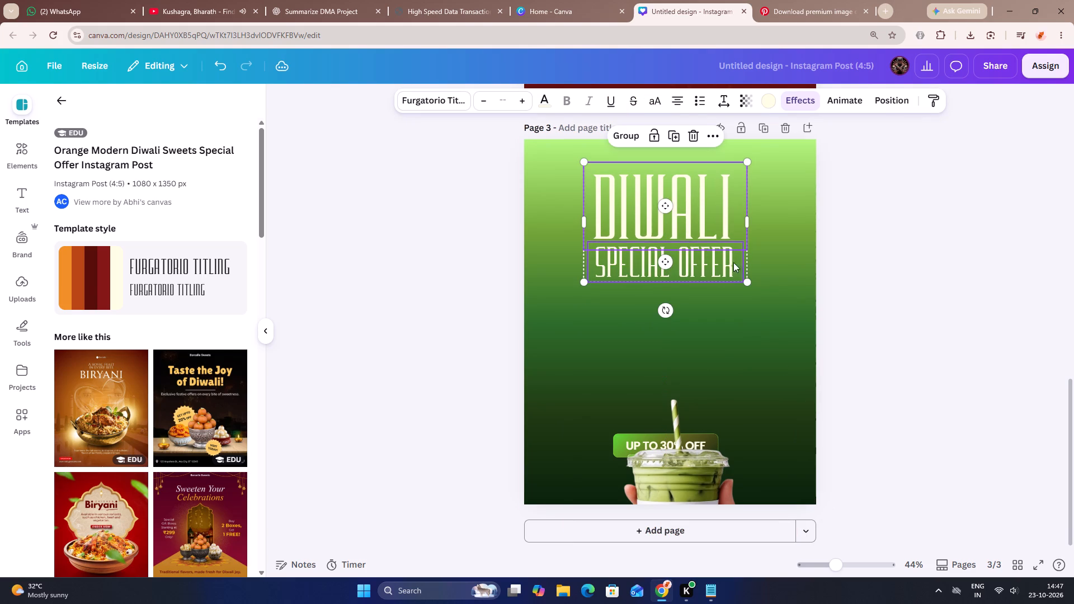
Bring the matcha cup photo back up beneath the headings, widen its frame slightly and recentre the cup on the page.
left_click_drag(752, 487, 747, 330)
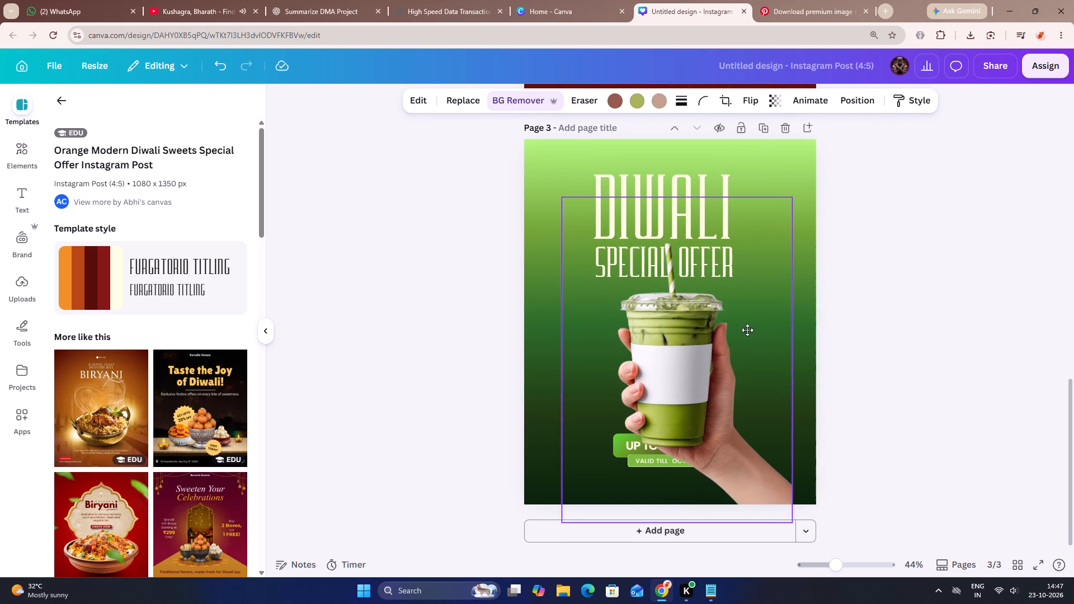
left_click_drag(747, 330, 748, 329)
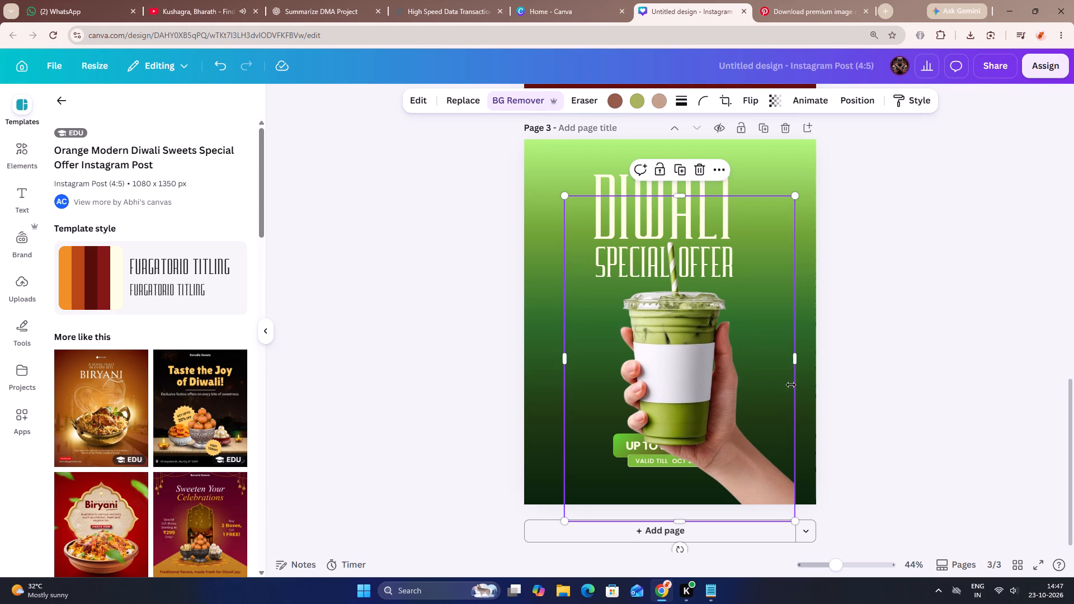
left_click_drag(798, 363, 823, 361)
left_click_drag(770, 377, 756, 374)
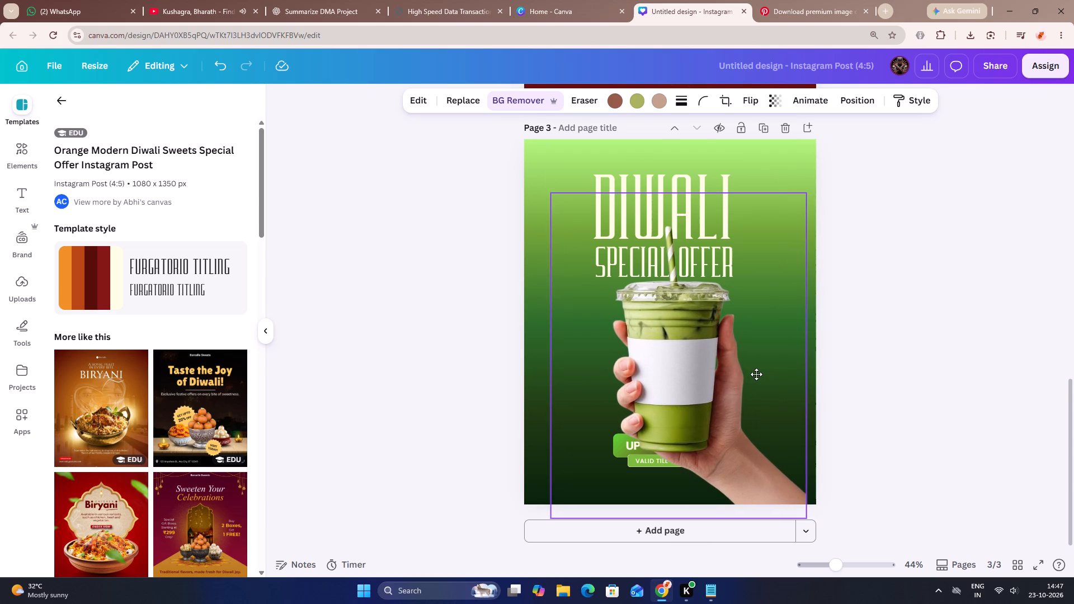
Resize the matcha cup photo and shift it toward the poster's lower-right corner so the arm meets the right edge.
left_click_drag(756, 374, 762, 375)
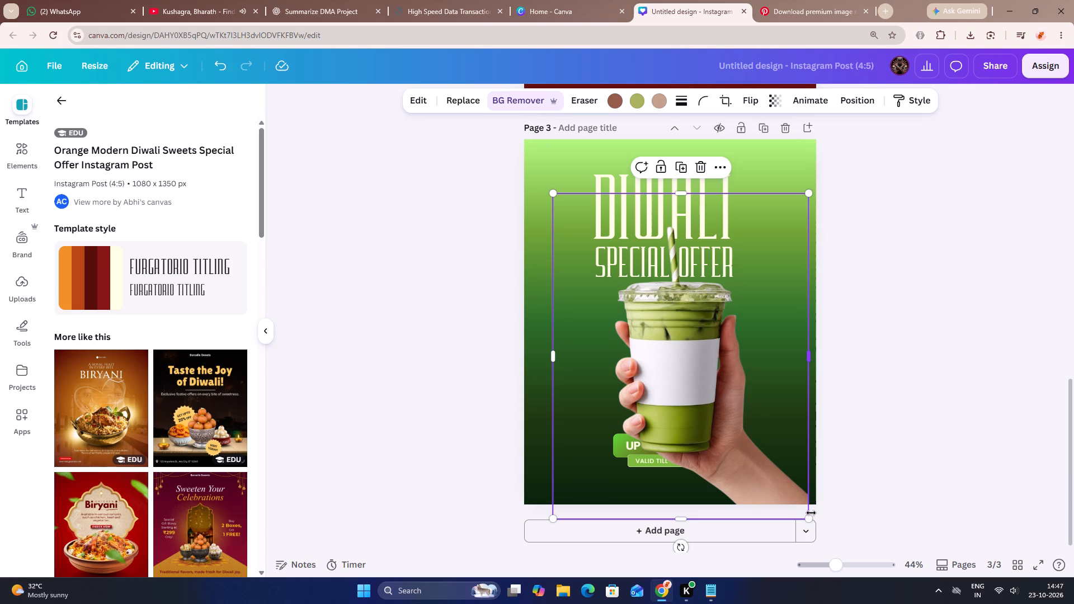
left_click_drag(811, 520, 830, 522)
left_click(861, 454)
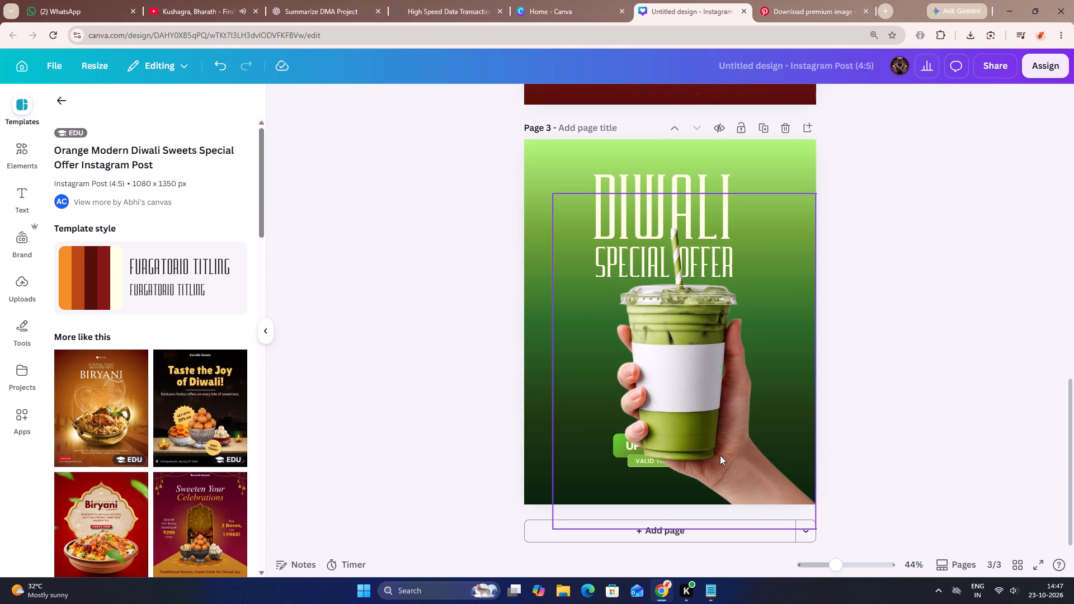
left_click(634, 386)
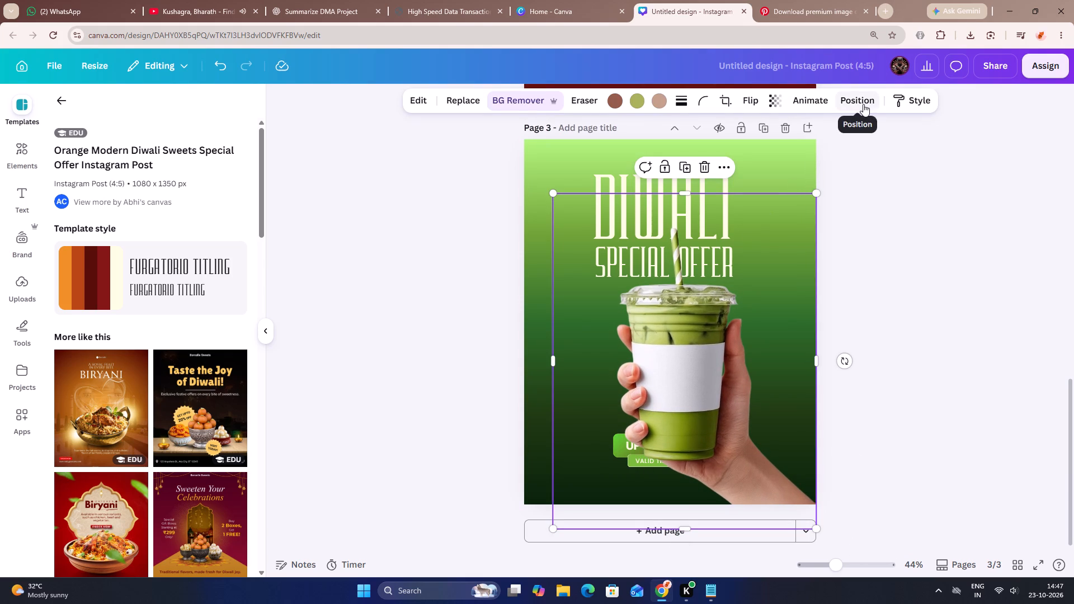
left_click_drag(814, 194, 812, 222)
left_click_drag(730, 405, 731, 394)
left_click(863, 400)
left_click_drag(775, 440, 793, 438)
left_click(928, 358)
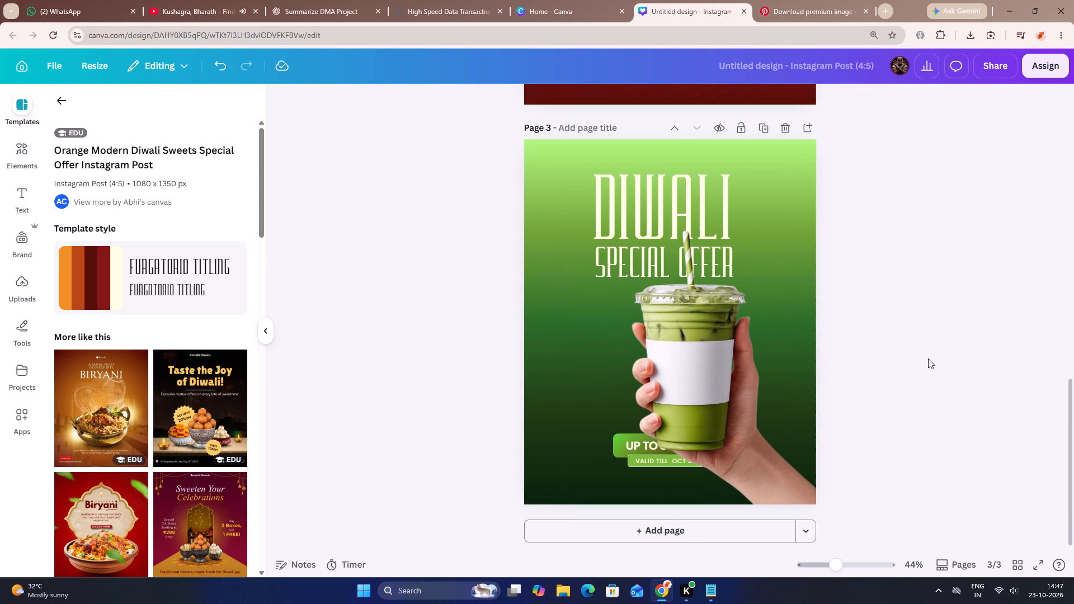
Enlarge the cup photo to about 988 px wide and raise it above the offer badge, aligned to the page's right and bottom edges.
left_click(668, 347)
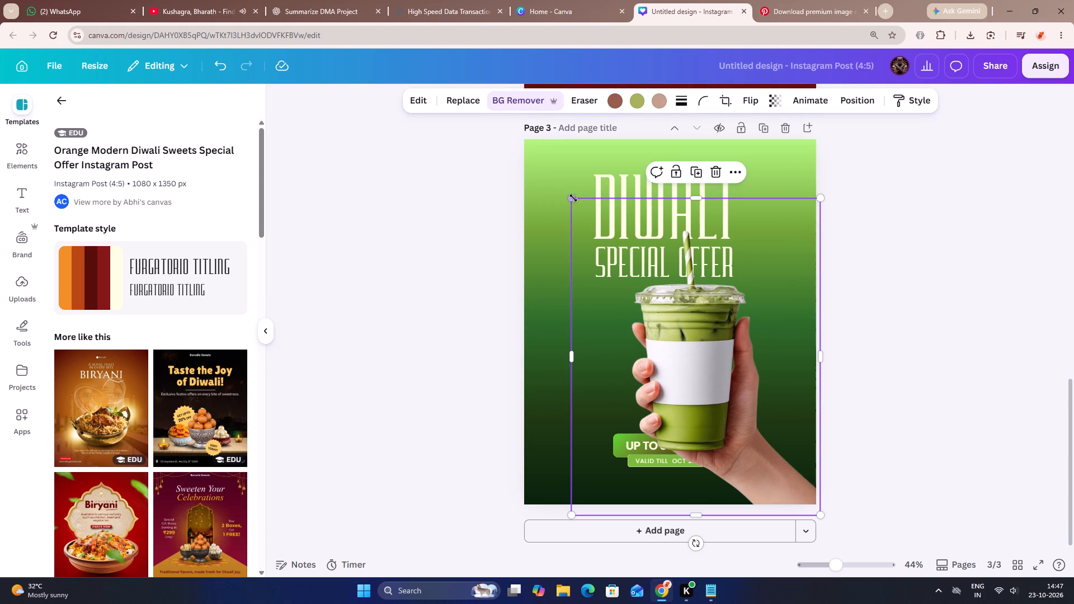
left_click_drag(573, 201, 517, 206)
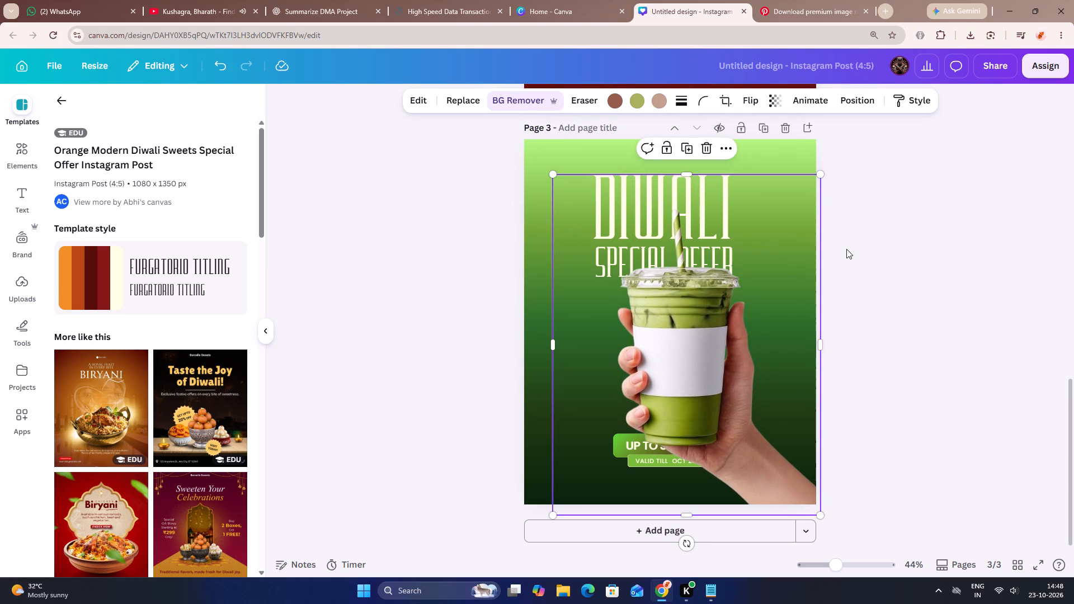
left_click_drag(763, 306, 767, 283)
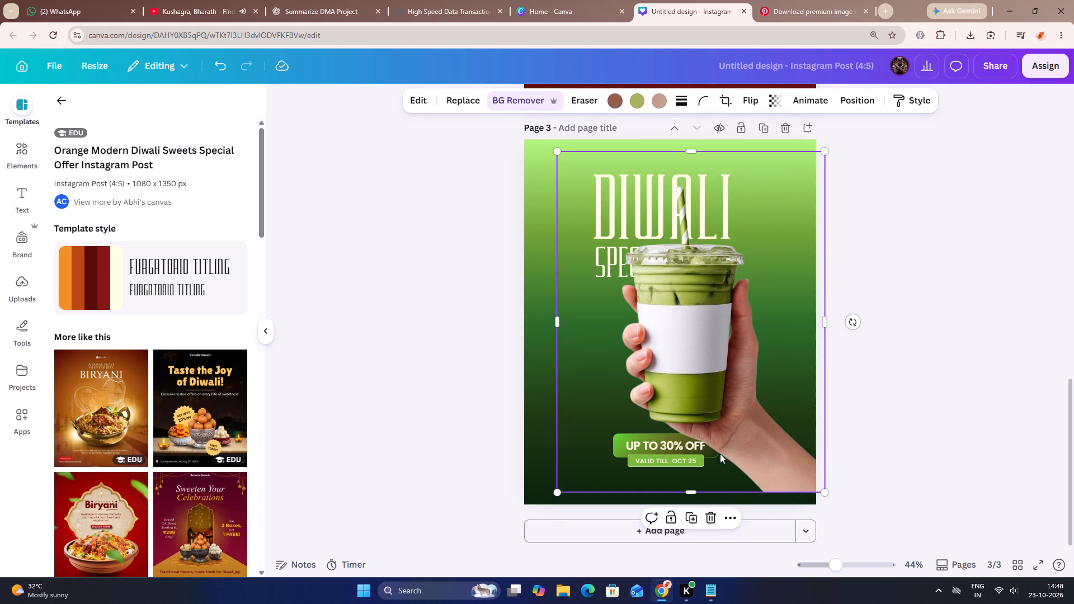
left_click_drag(696, 489, 695, 505)
left_click_drag(718, 436, 717, 430)
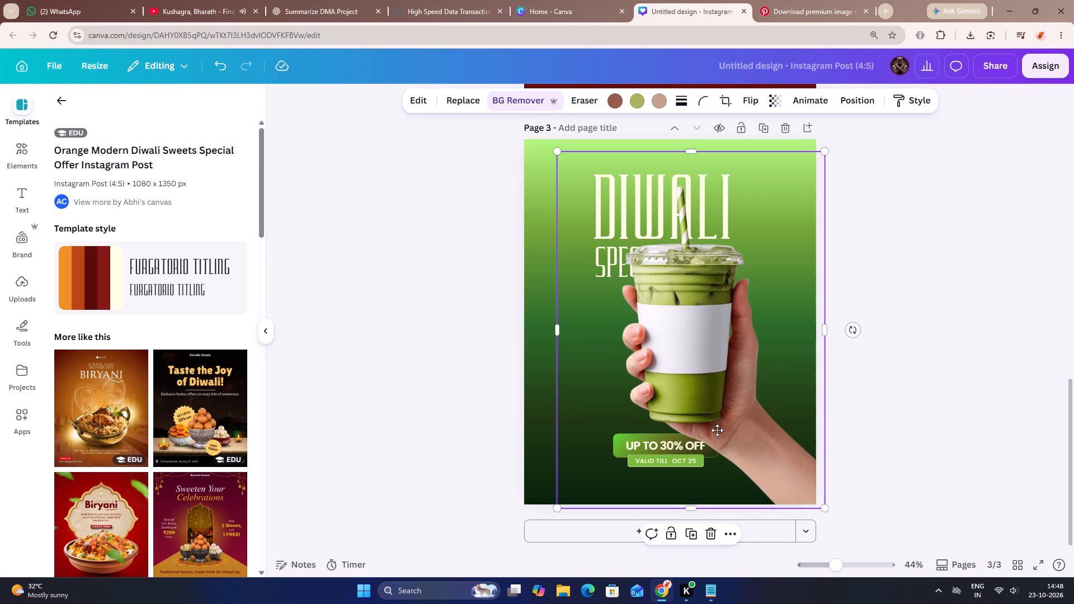
left_click_drag(717, 430, 708, 414)
left_click(692, 487)
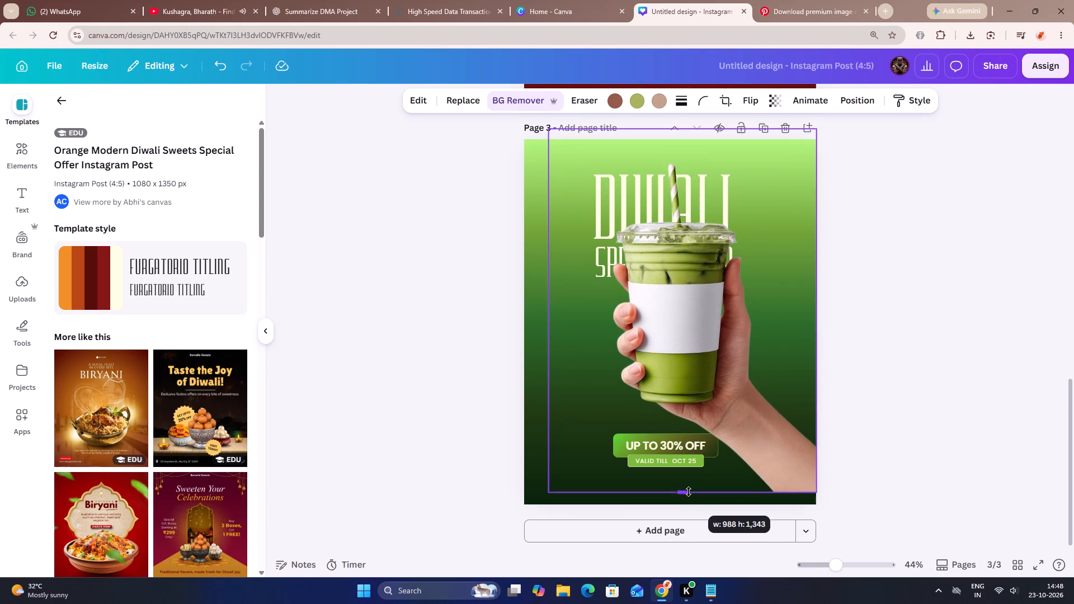
left_click_drag(736, 380, 727, 381)
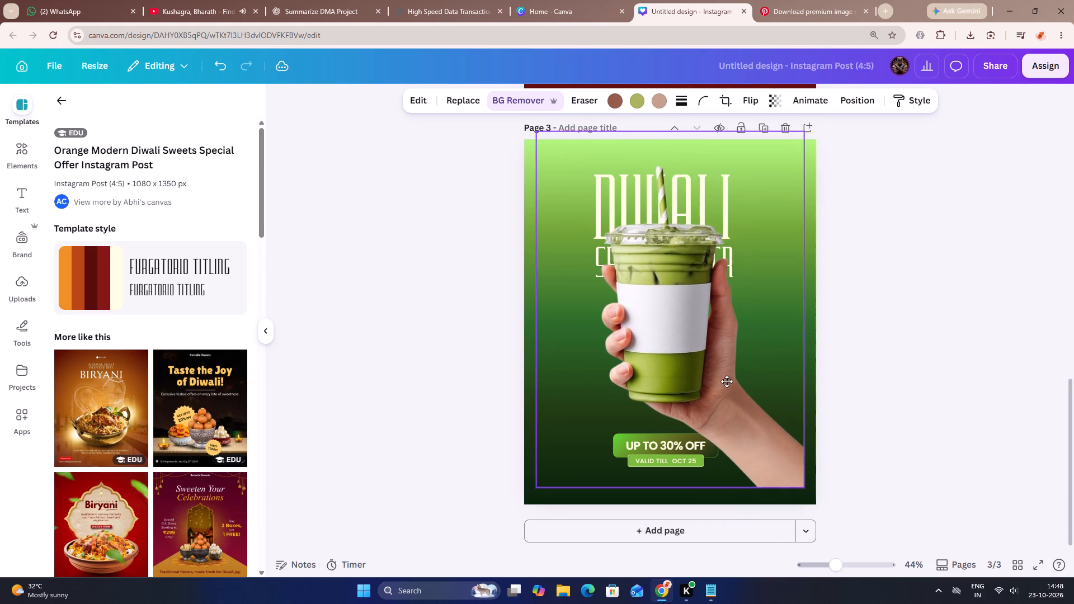
left_click_drag(727, 381, 734, 400)
left_click(971, 342)
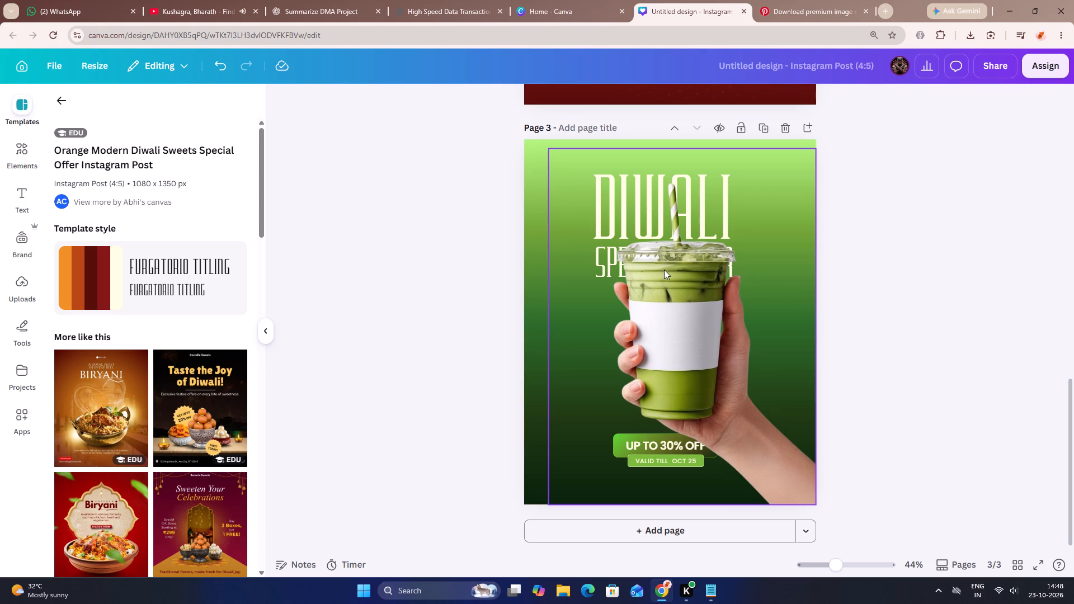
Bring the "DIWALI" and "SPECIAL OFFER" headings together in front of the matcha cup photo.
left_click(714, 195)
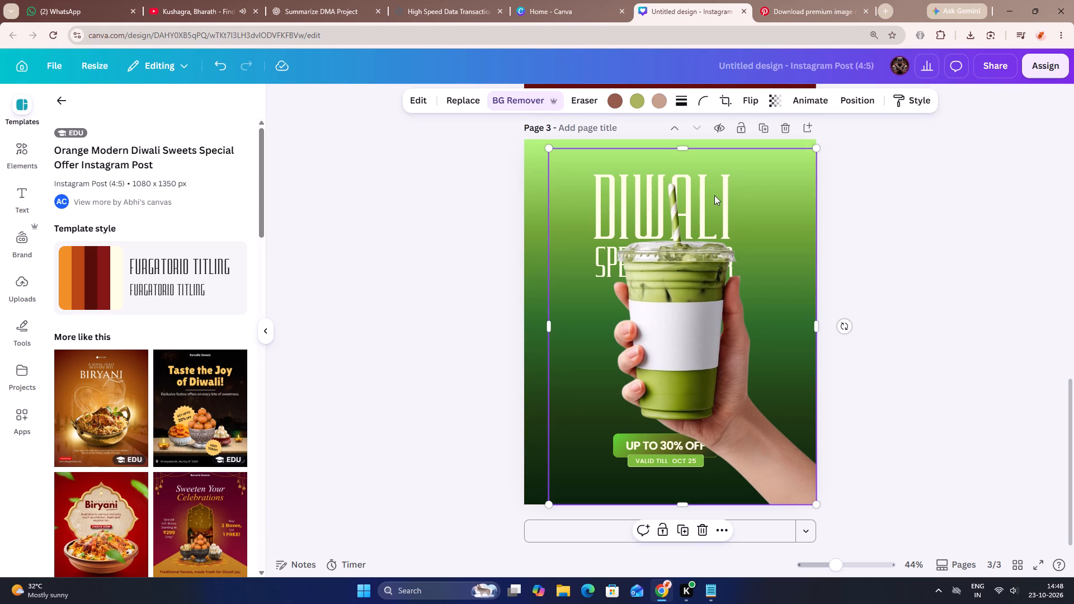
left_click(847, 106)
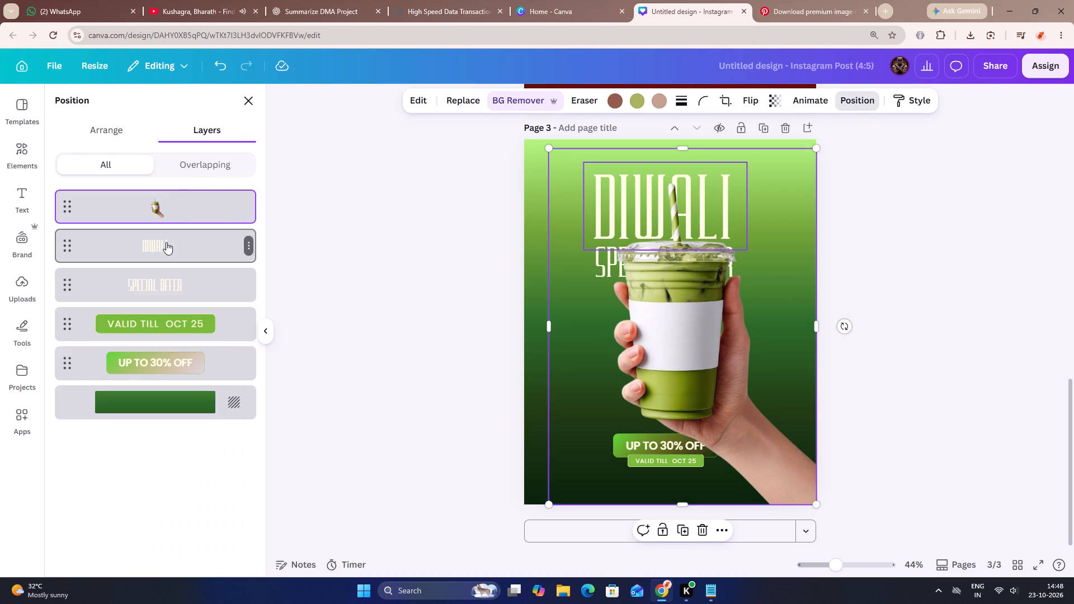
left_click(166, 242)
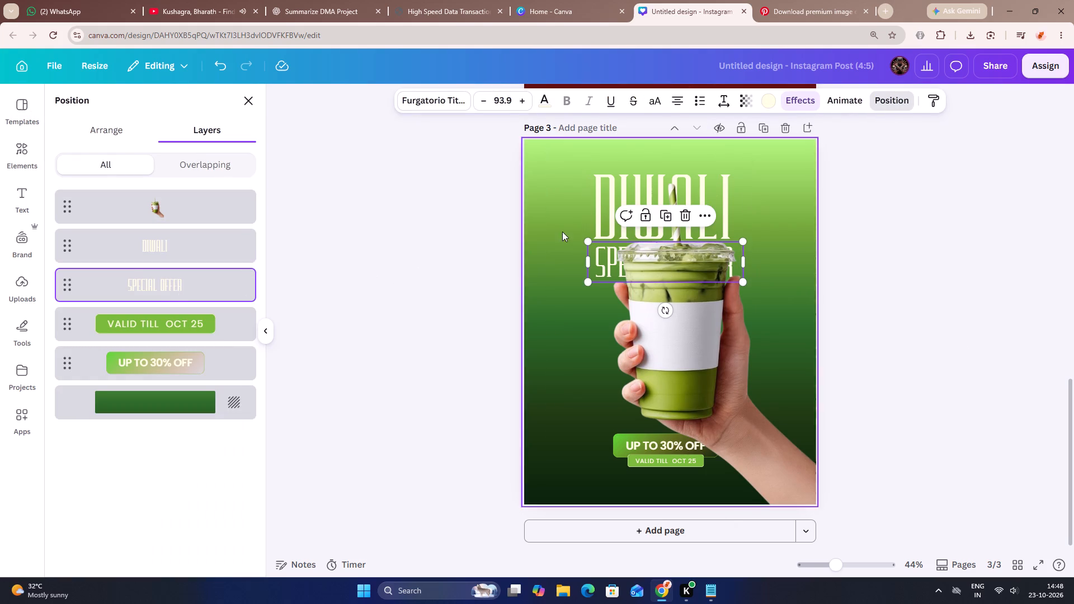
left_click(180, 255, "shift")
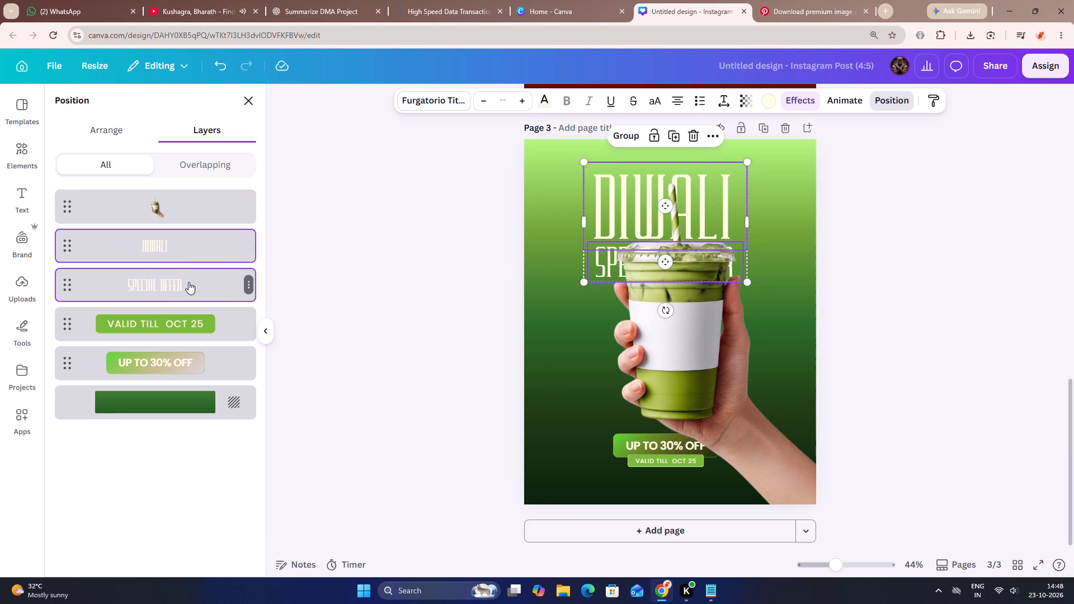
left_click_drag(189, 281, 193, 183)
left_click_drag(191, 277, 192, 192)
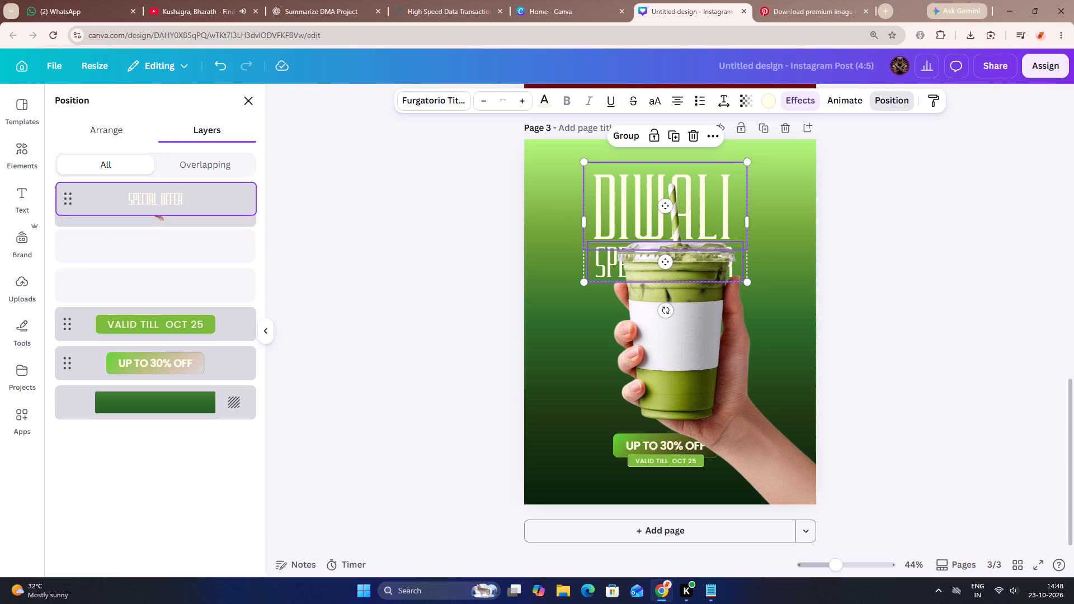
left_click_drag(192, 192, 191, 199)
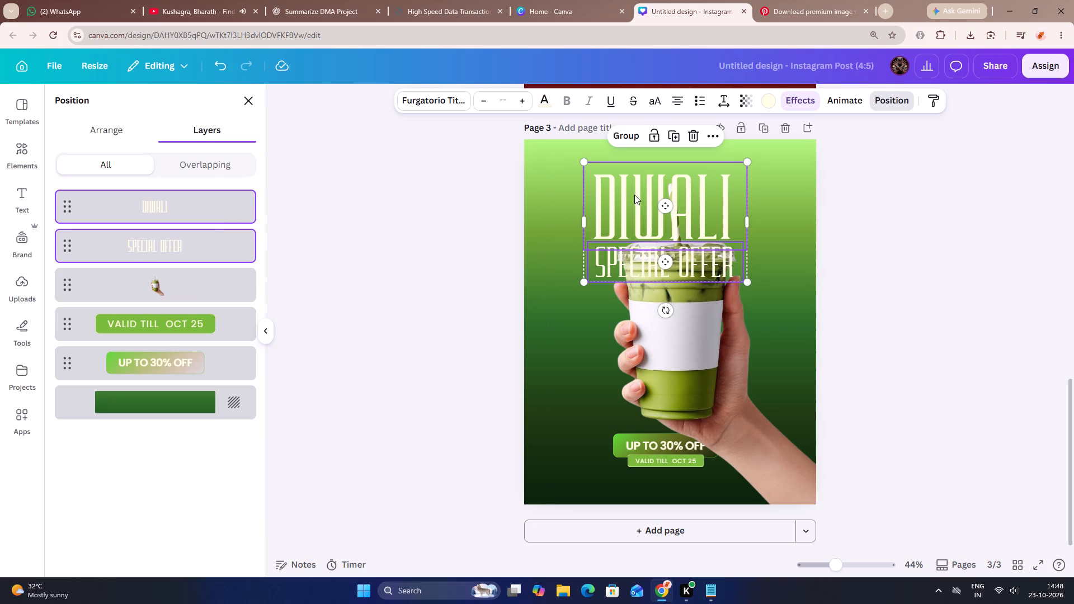
Shrink the "DIWALI" and "SPECIAL OFFER" headings together slightly and move them to the poster's upper-left corner.
left_click_drag(590, 224, 536, 232)
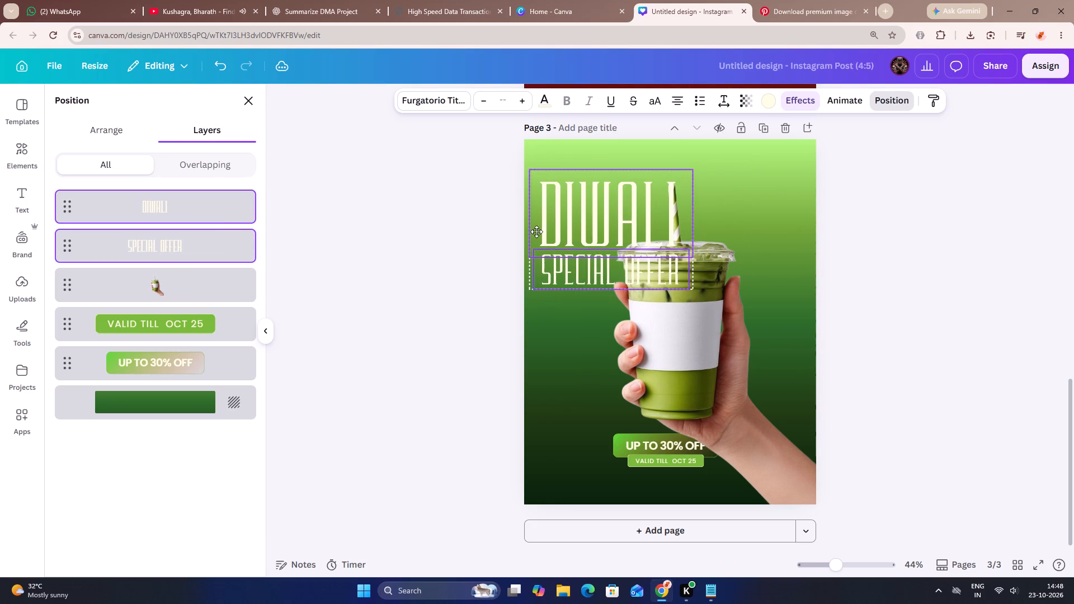
left_click_drag(536, 232, 544, 207)
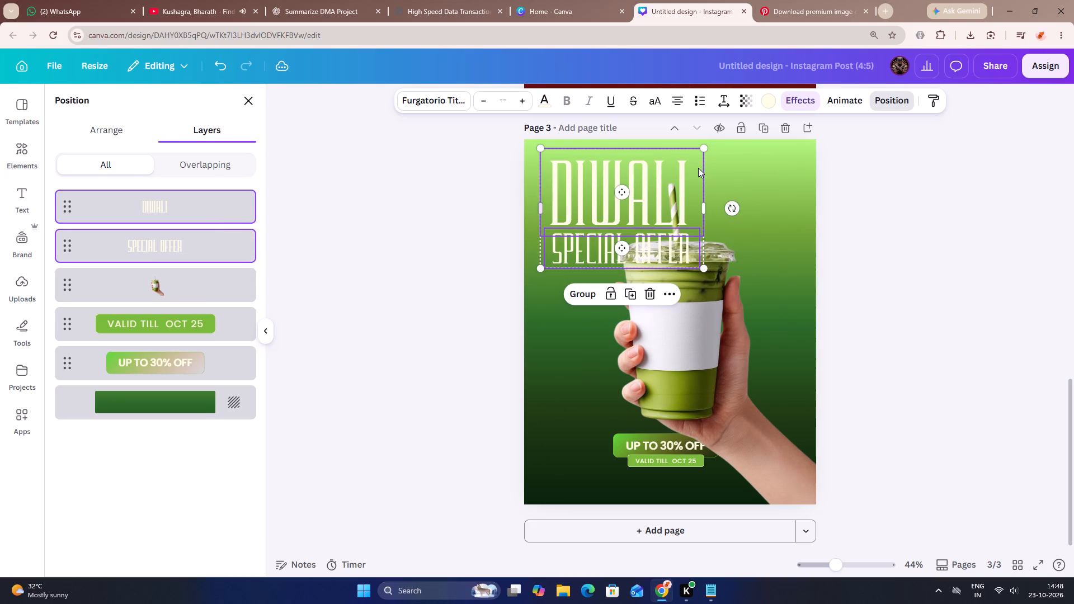
left_click_drag(705, 150, 691, 169)
left_click_drag(615, 217, 619, 209)
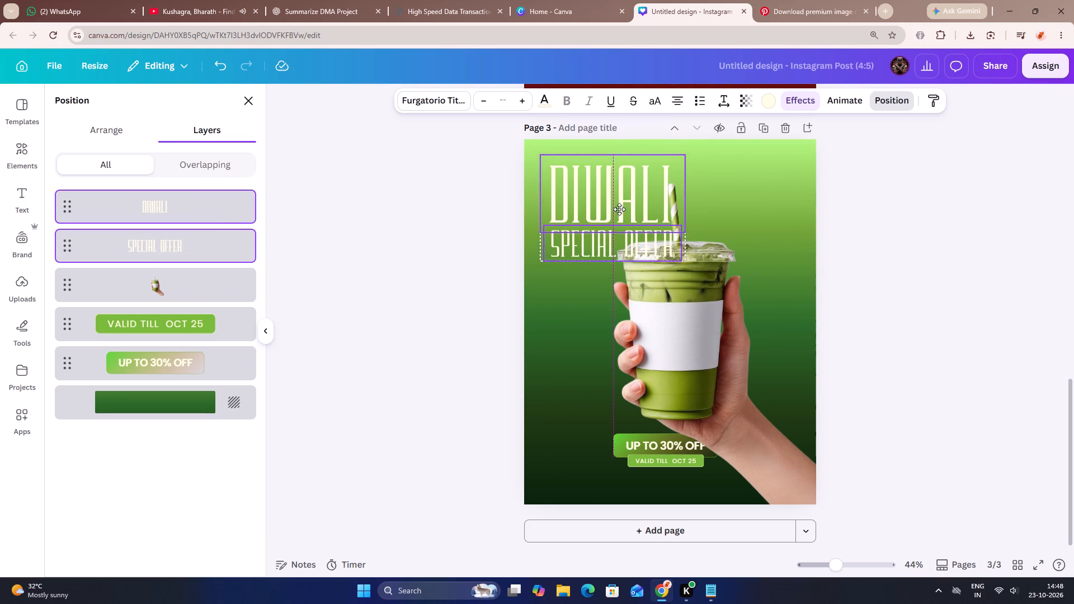
left_click_drag(619, 209, 616, 205)
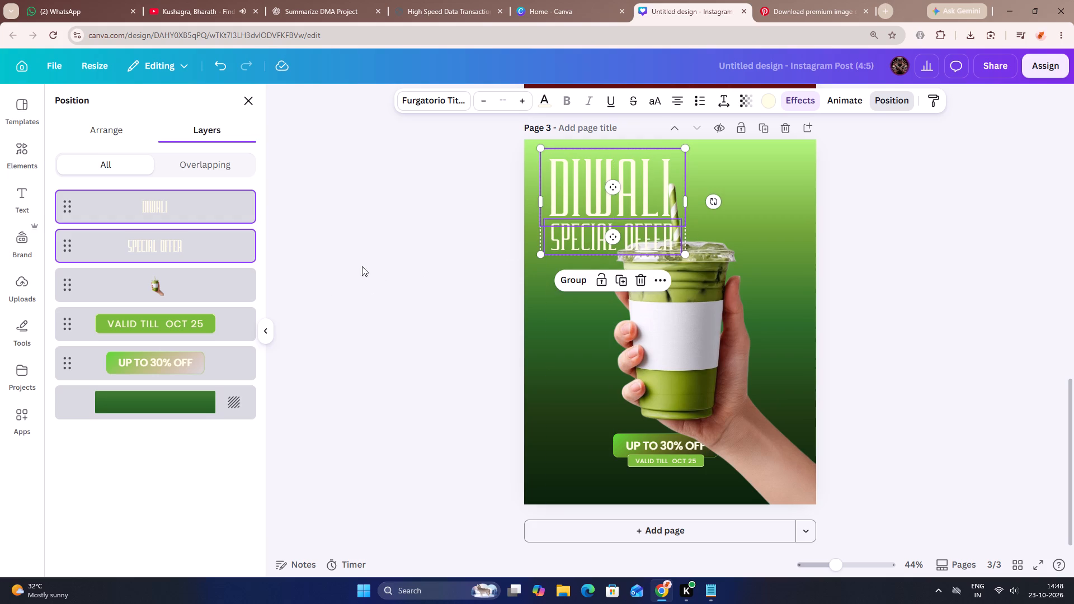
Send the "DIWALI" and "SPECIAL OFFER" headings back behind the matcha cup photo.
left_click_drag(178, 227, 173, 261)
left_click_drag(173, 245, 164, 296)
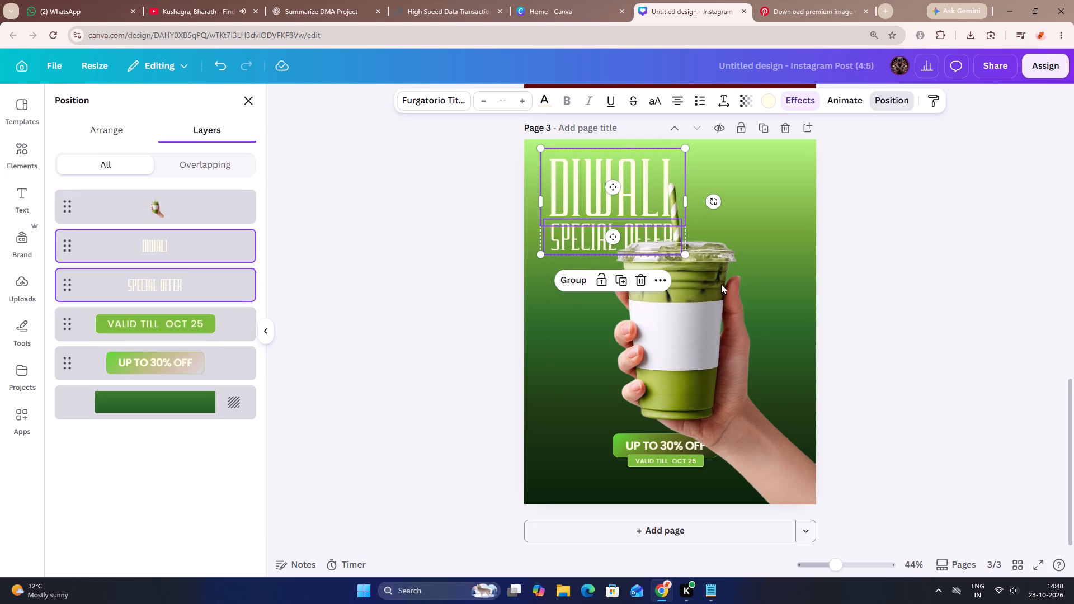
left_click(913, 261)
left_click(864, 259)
Select the "SPECIAL OFFER" heading behind the cup photo and move it toward the poster's left edge, slightly lower below "DIWALI".
left_click(605, 230)
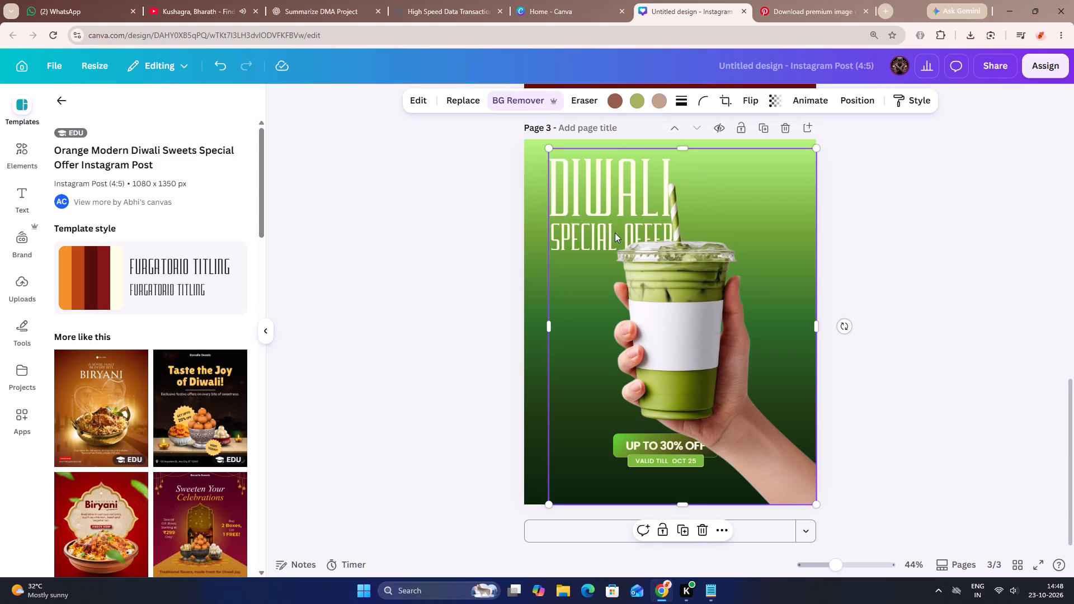
left_click(623, 238)
left_click(735, 204)
left_click(855, 101)
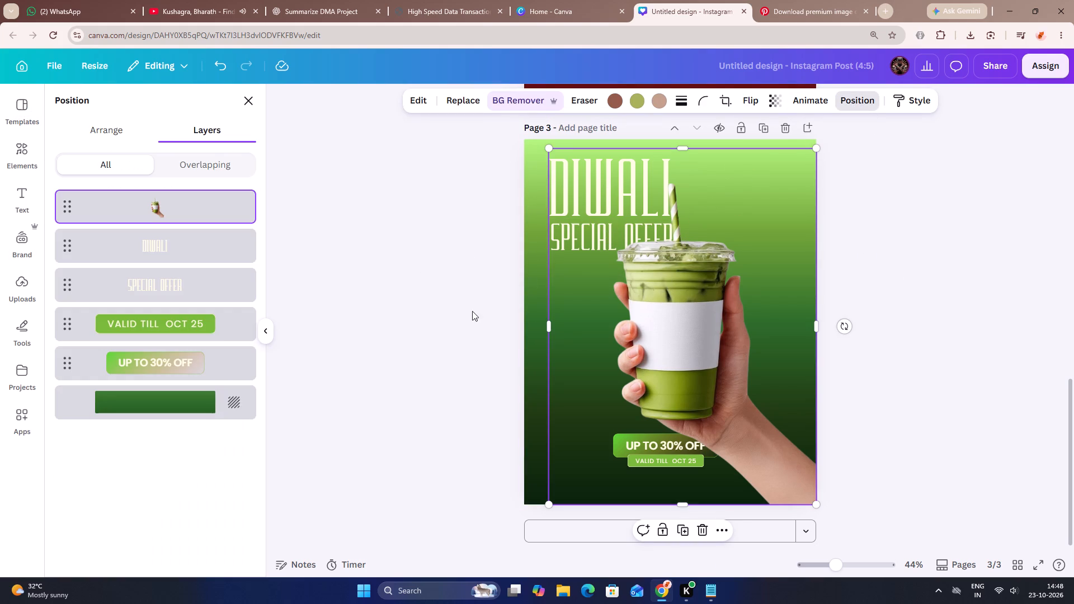
left_click(146, 281)
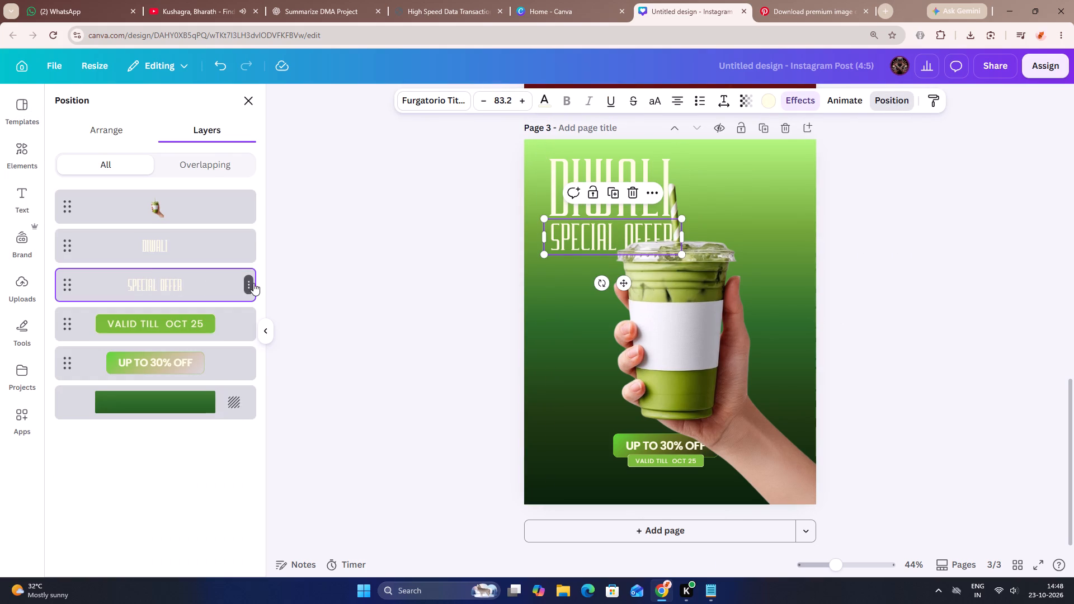
left_click(622, 227)
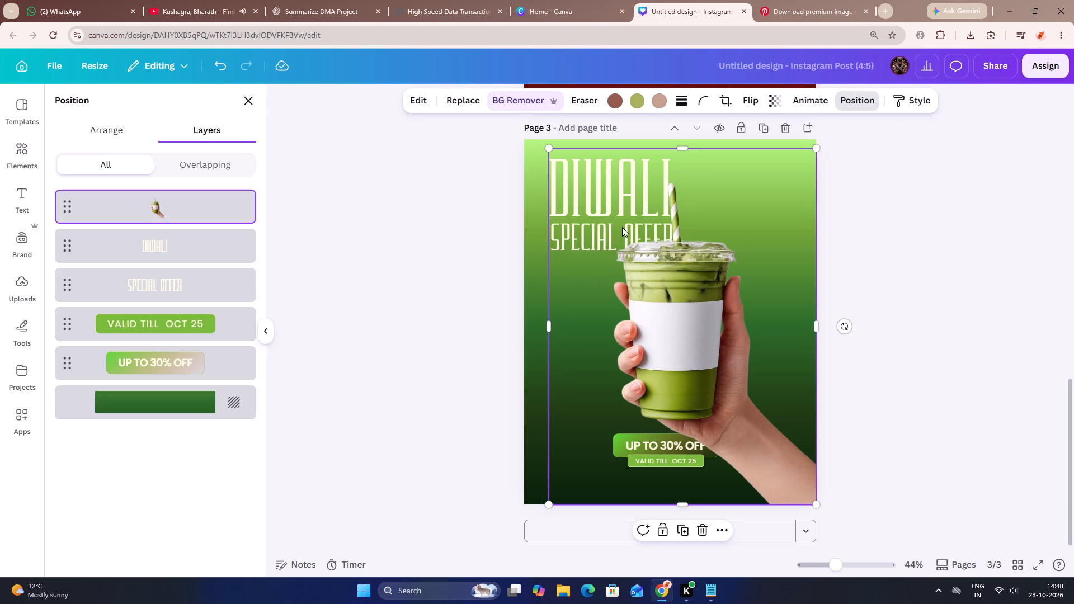
left_click(171, 286)
left_click(171, 286)
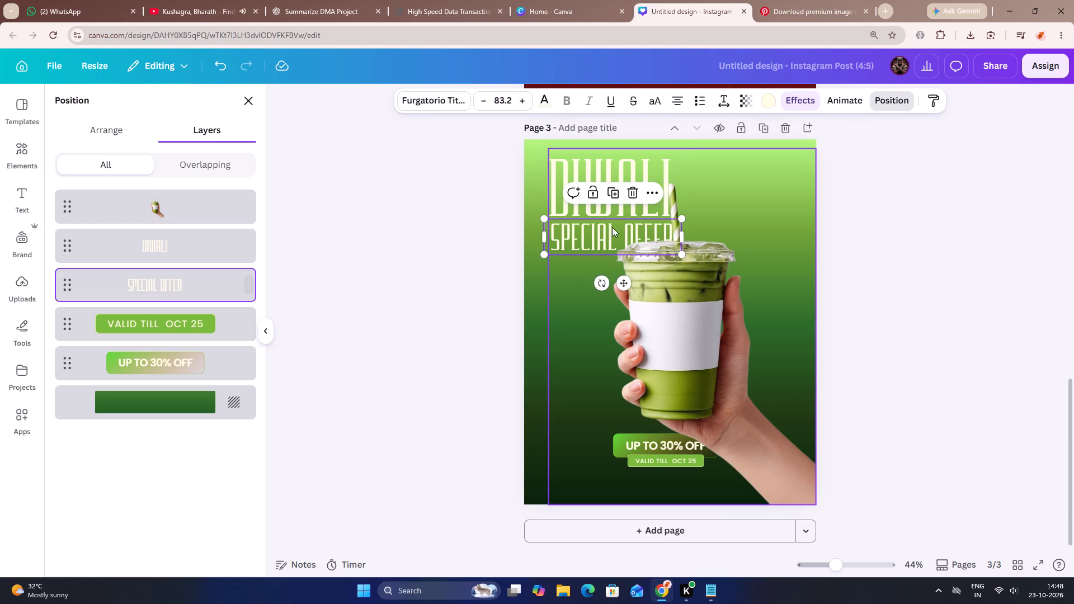
left_click(616, 235)
left_click(201, 286)
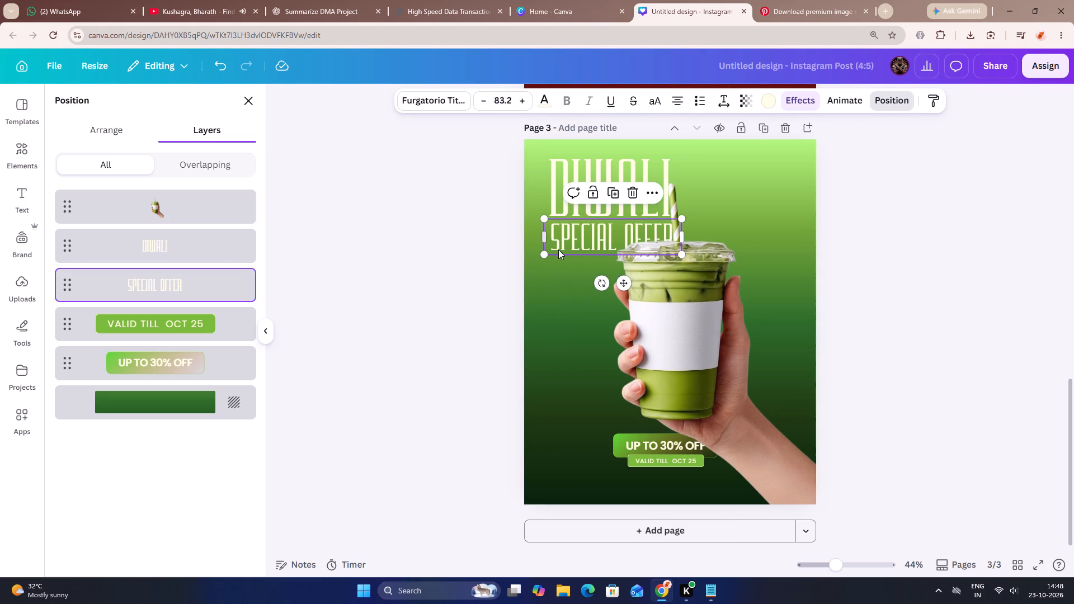
left_click_drag(600, 235, 578, 239)
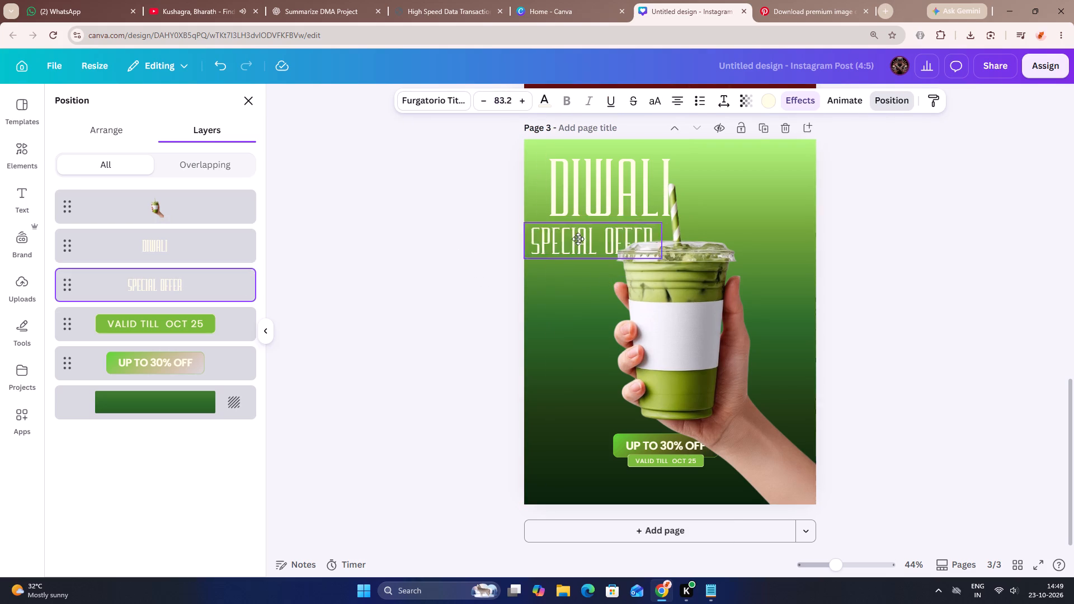
left_click_drag(578, 239, 529, 239)
Open the "SPECIAL OFFER" heading's text for editing.
left_click(549, 238)
left_click(549, 238)
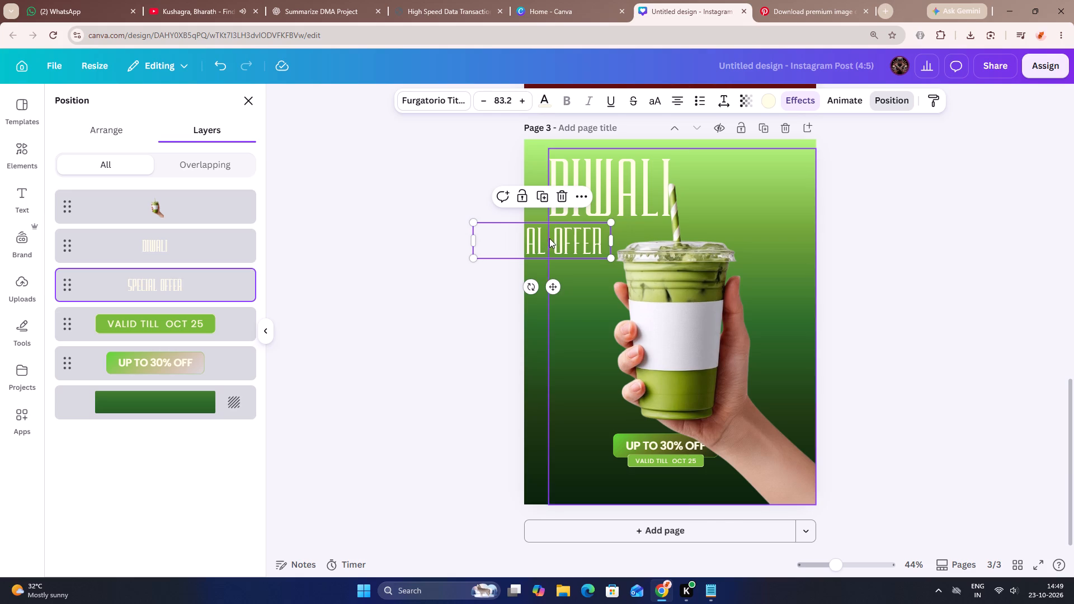
Break the "SPECIAL OFFER" heading onto two lines between the words and left-align both lines.
left_click(543, 239)
left_click(543, 239)
left_click(543, 239)
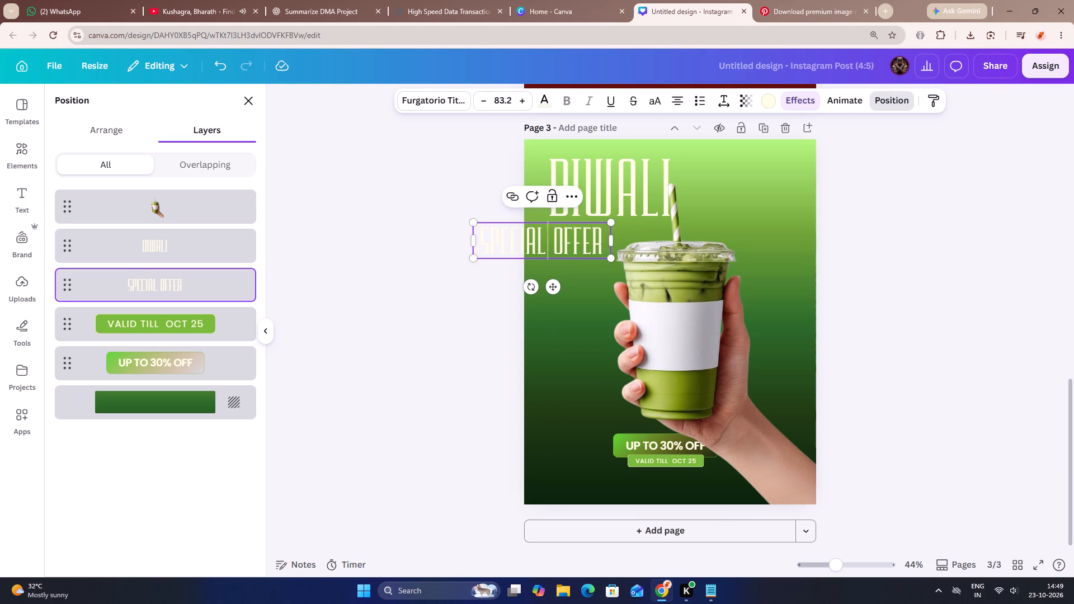
key("Return")
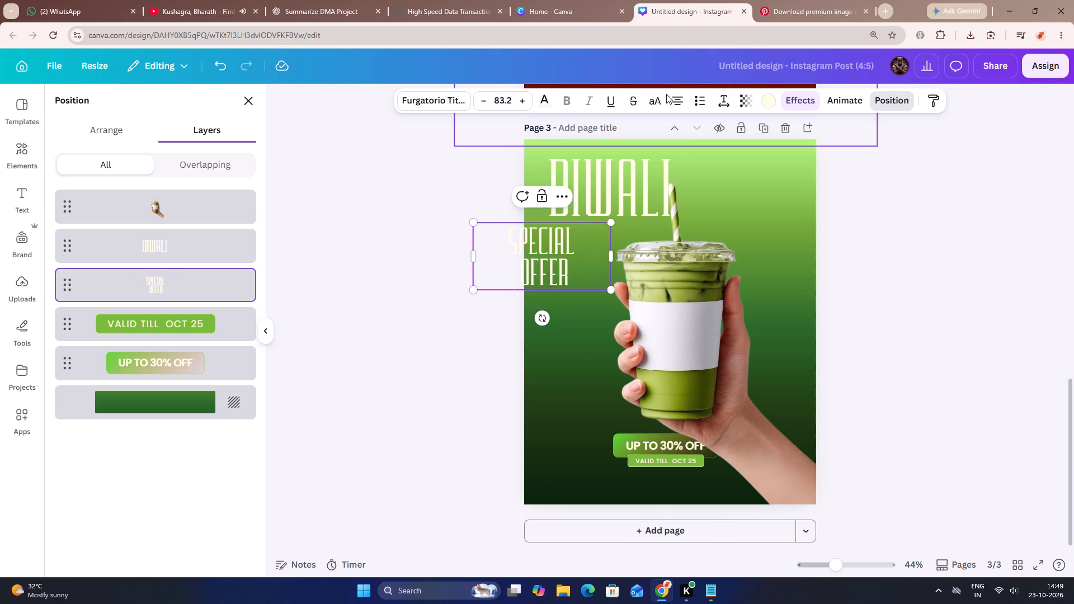
left_click(668, 98)
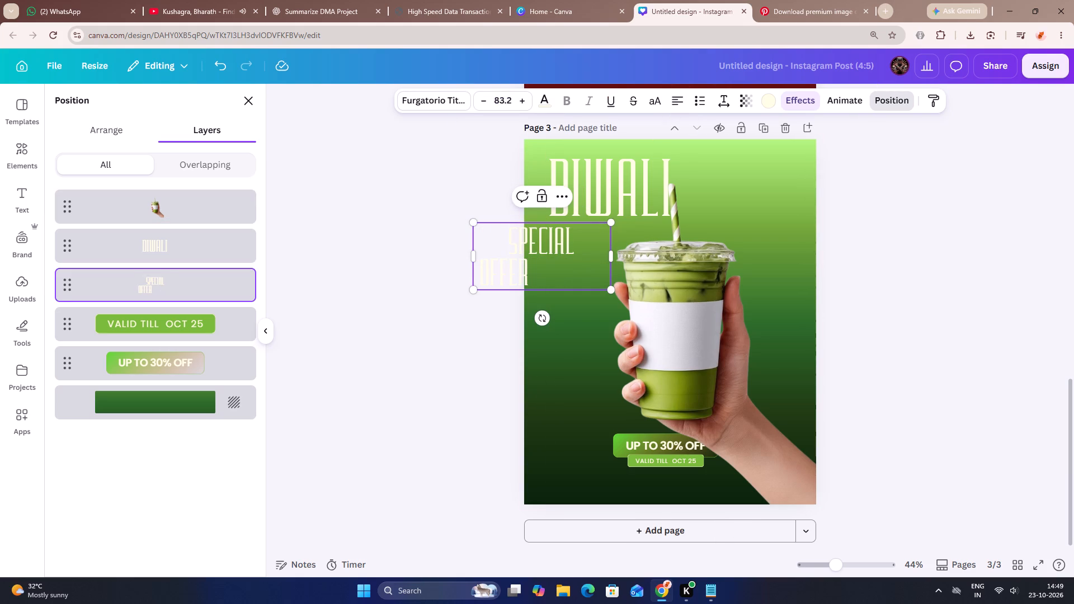
left_click(508, 235)
left_click(671, 95)
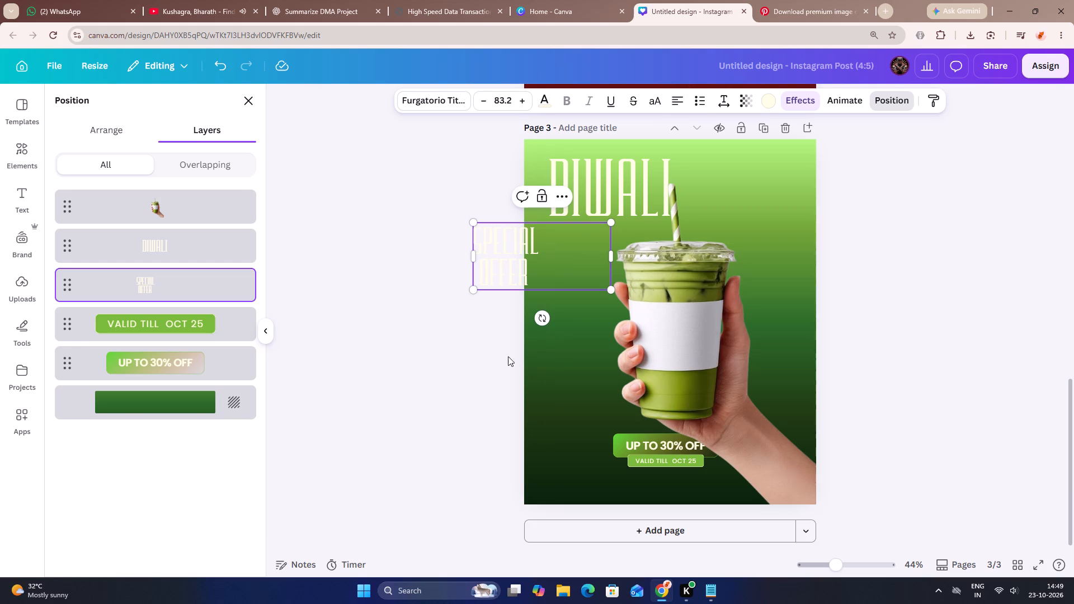
Move the two-line "SPECIAL OFFER" heading fully onto the poster beneath "DIWALI" and narrow its text box to fit the words.
left_click(461, 345)
left_click(553, 258)
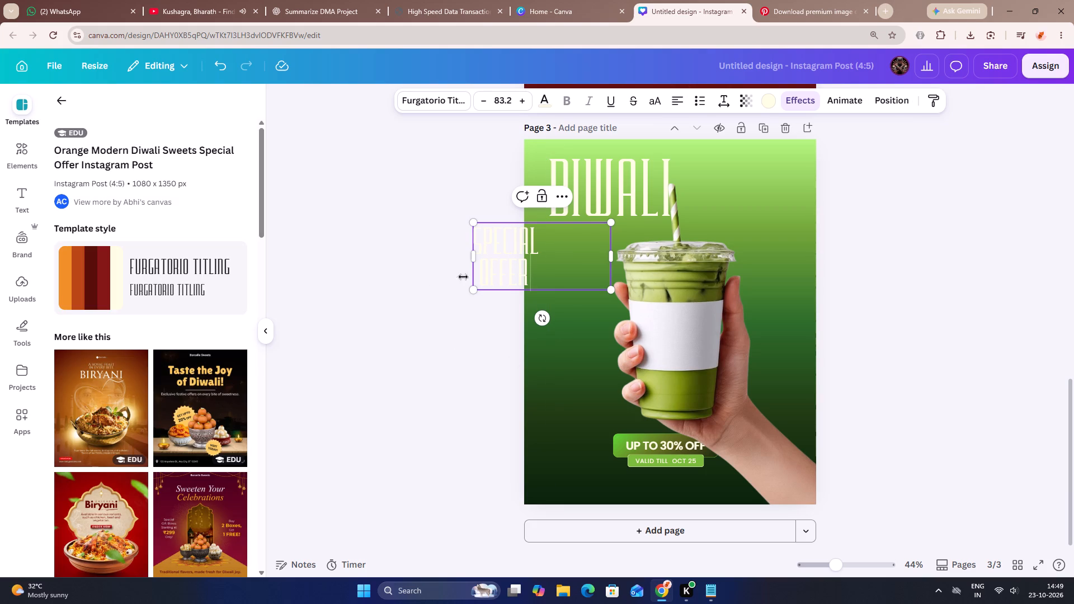
left_click(411, 290)
left_click_drag(541, 260, 608, 264)
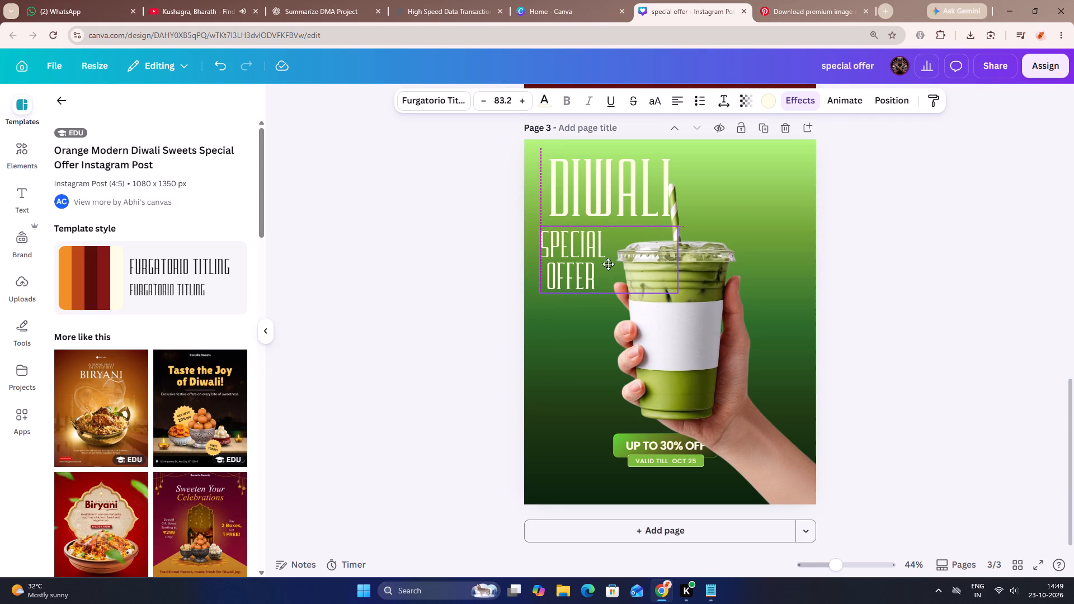
left_click_drag(608, 264, 609, 263)
left_click_drag(682, 261, 616, 265)
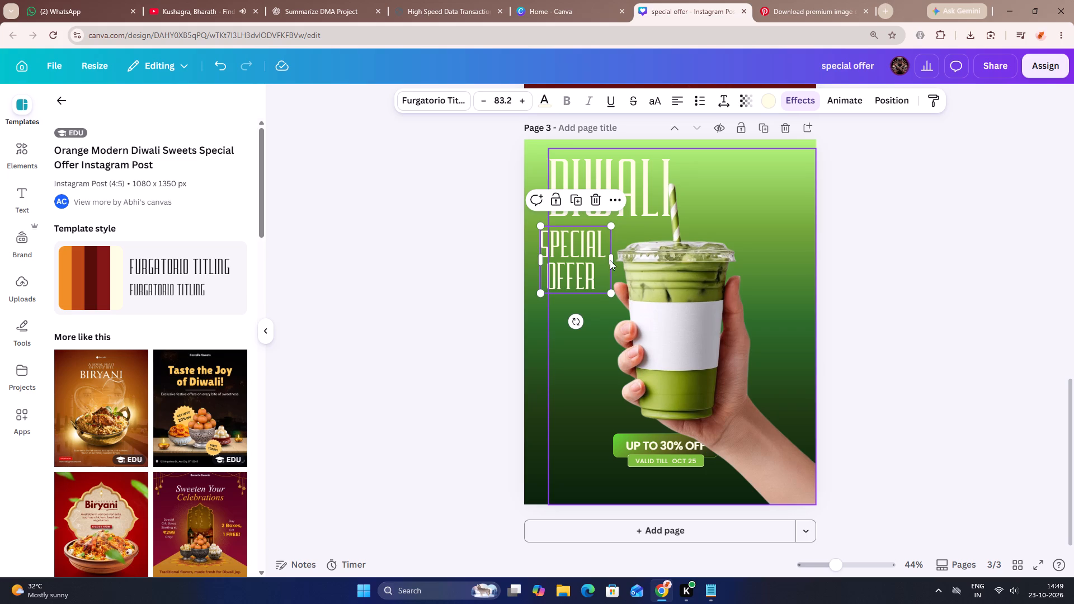
Rejoin the two heading lines beneath "DIWALI" onto one line with a space between the words, and widen the text box to fit.
left_click(545, 279)
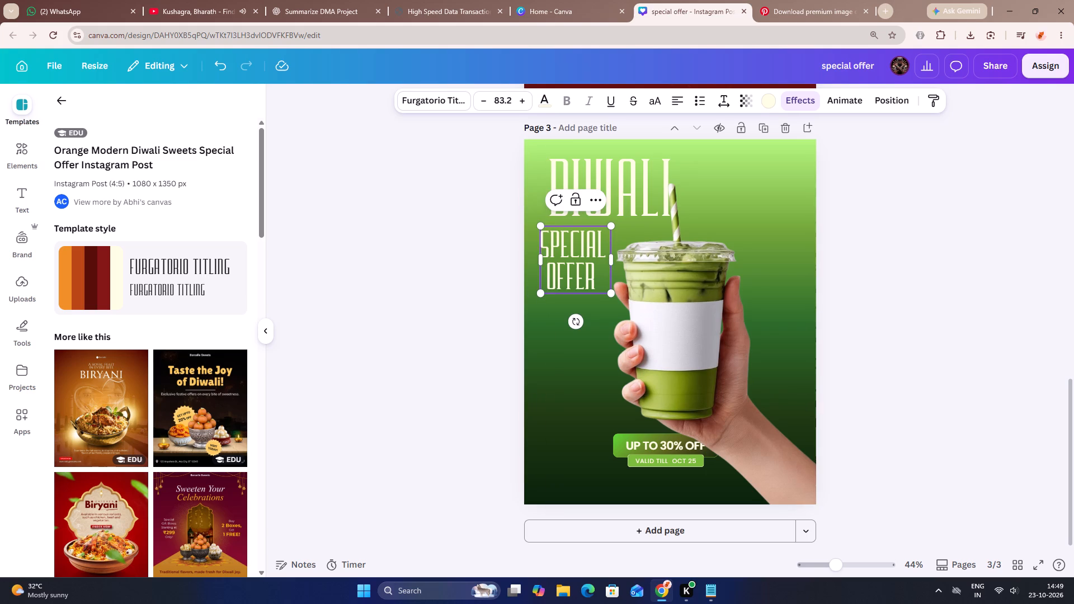
key("BackSpace")
key("BackSpace")
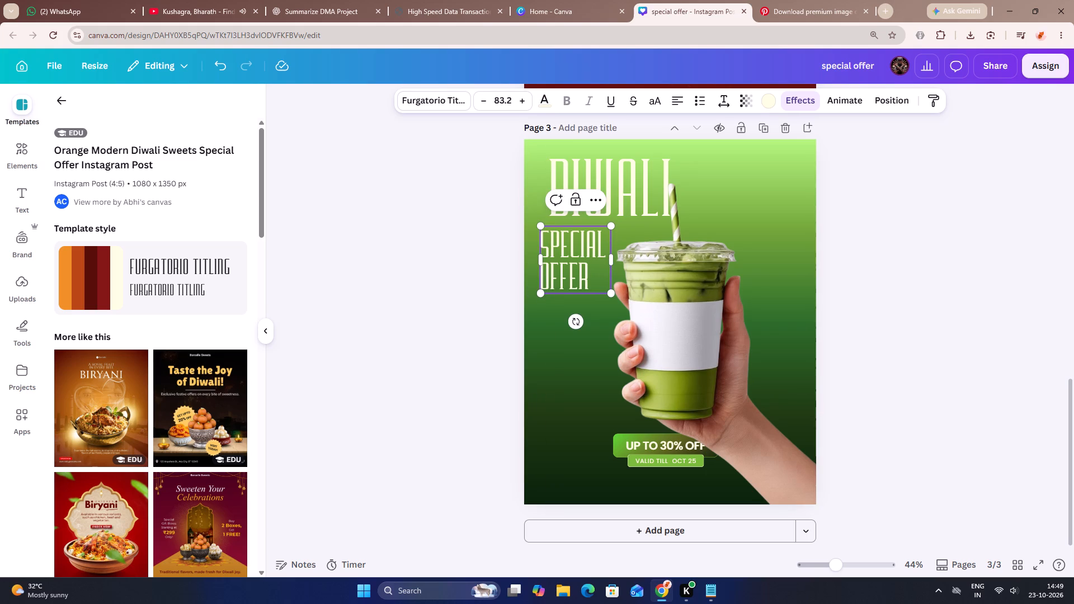
key("BackSpace")
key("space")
left_click_drag(617, 262, 670, 259)
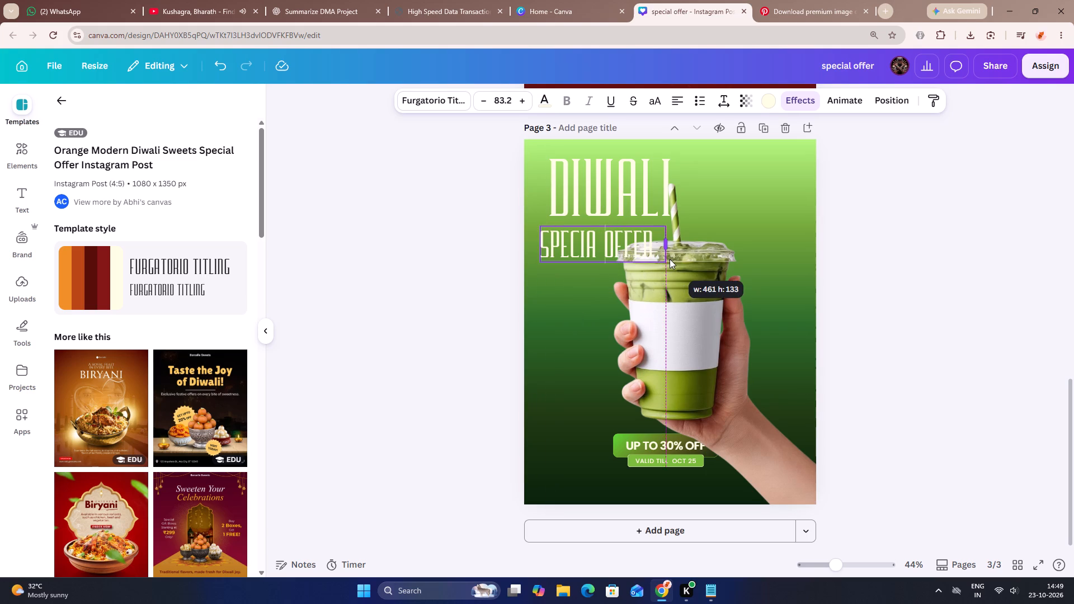
left_click_drag(670, 259, 665, 260)
left_click(835, 237)
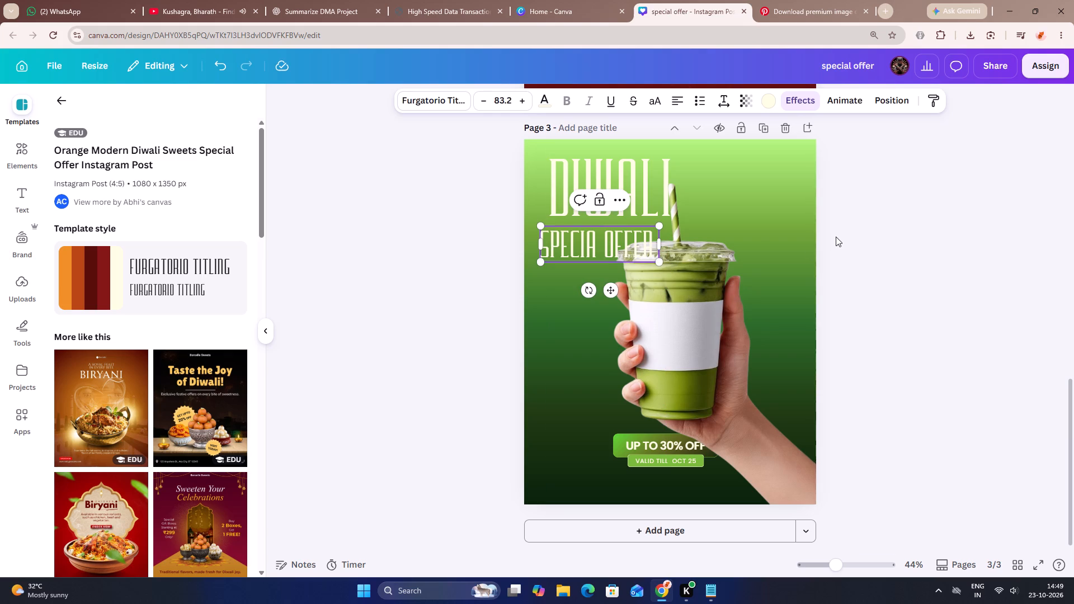
Move the matcha cup photo lower on the poster, clear of the heading line beneath "DIWALI".
left_click_drag(600, 245, 600, 277)
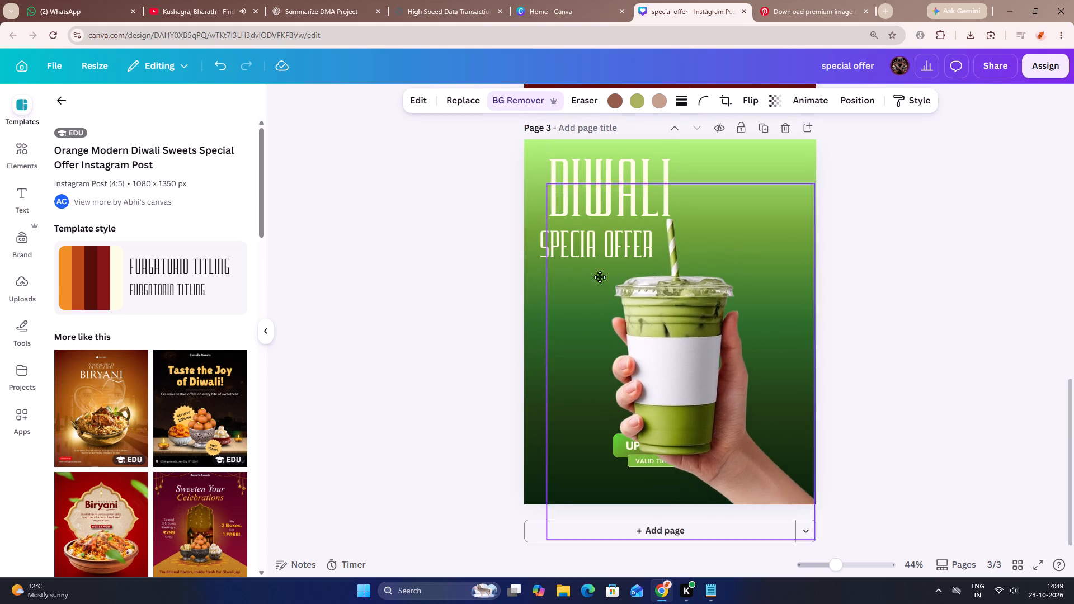
Move the matcha cup photo toward the poster's right edge, clear of the headings and the offer badge, with its bottom on the page edge.
left_click_drag(600, 277, 638, 250)
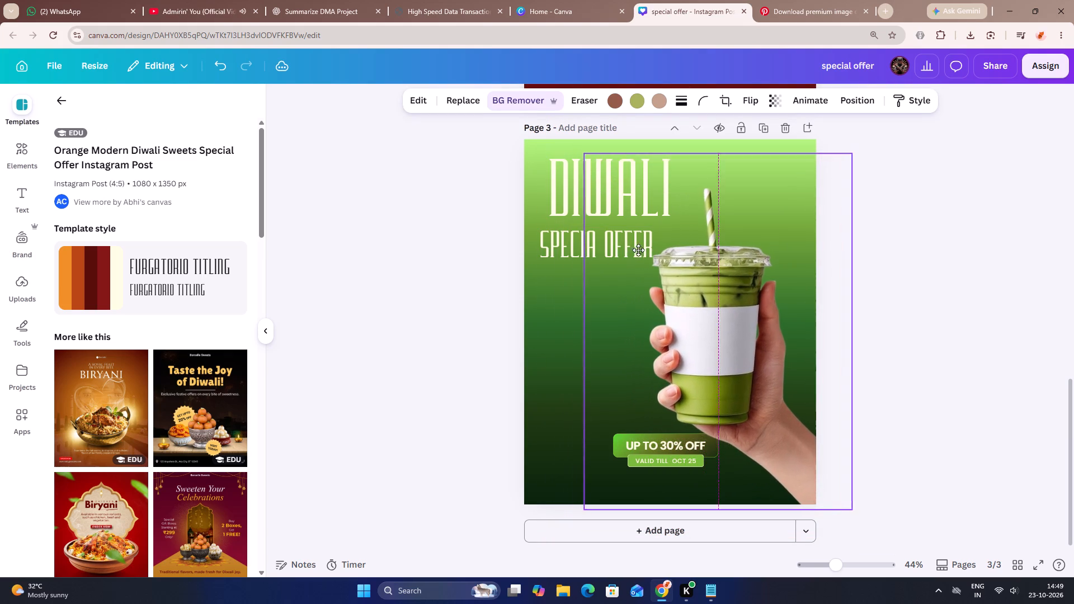
left_click_drag(638, 250, 638, 246)
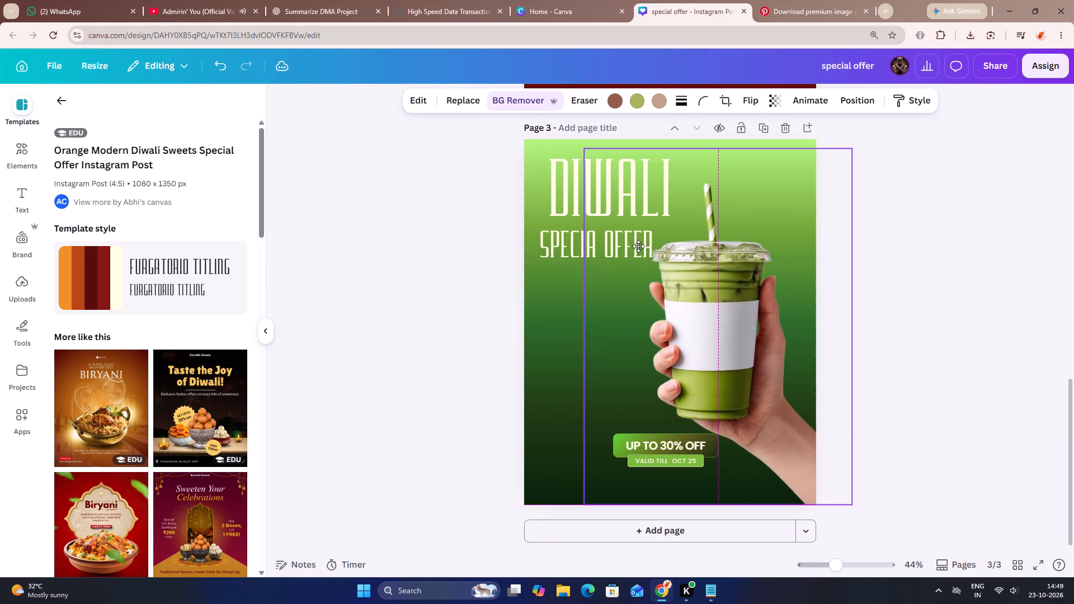
Nudge the matcha cup photo slightly further toward the poster's right edge.
left_click_drag(638, 246, 641, 246)
left_click(954, 209)
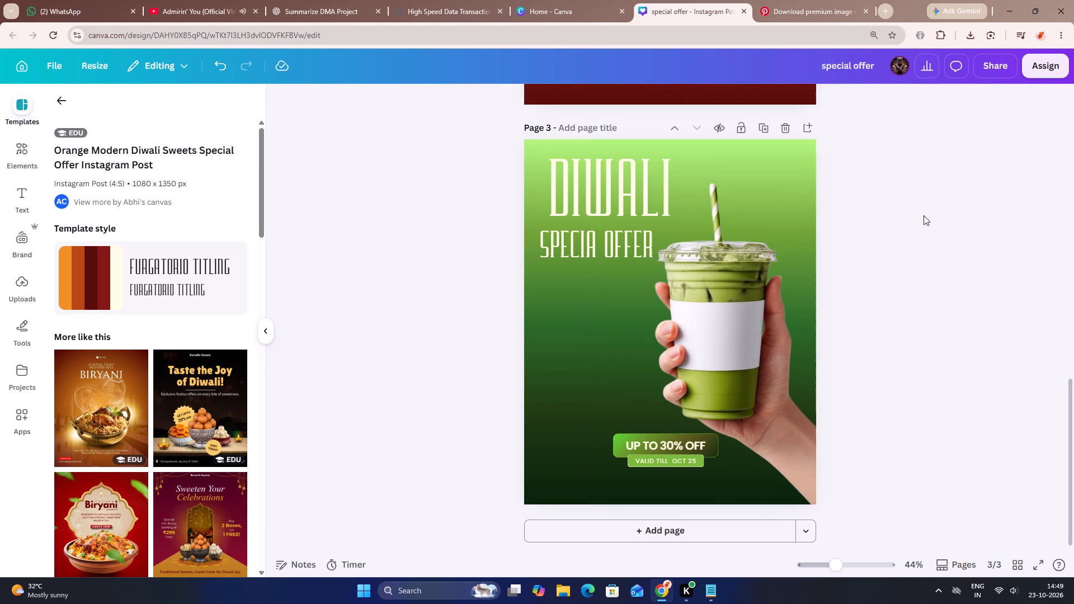
Add the missing L so the heading reads "SPECIAL OFFER", and adjust its text box to reach the cup lid.
left_click(579, 240)
left_click(600, 244)
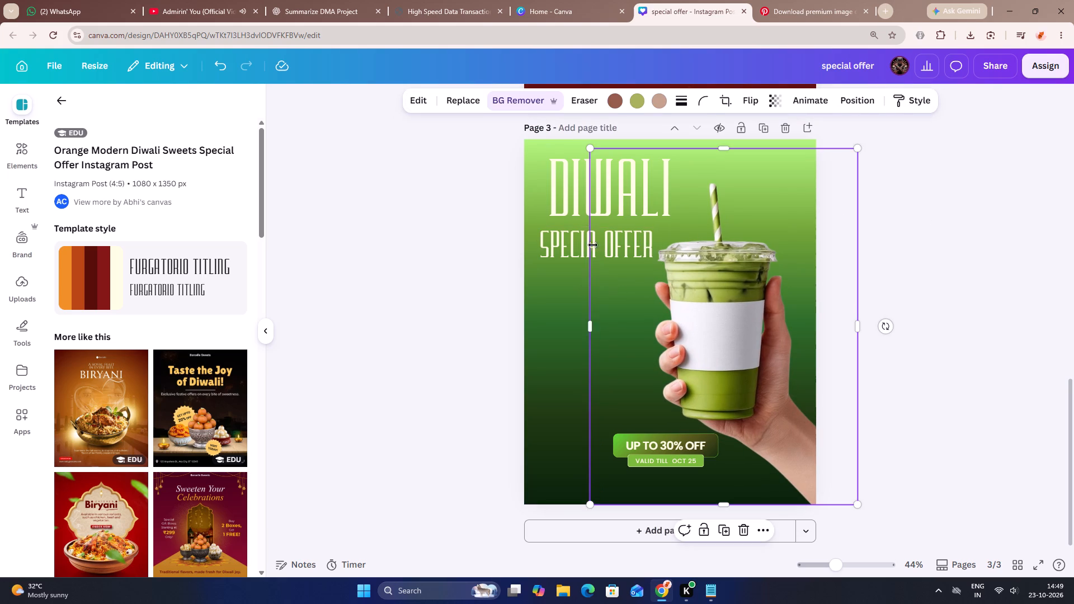
left_click(587, 246)
double_click(582, 247)
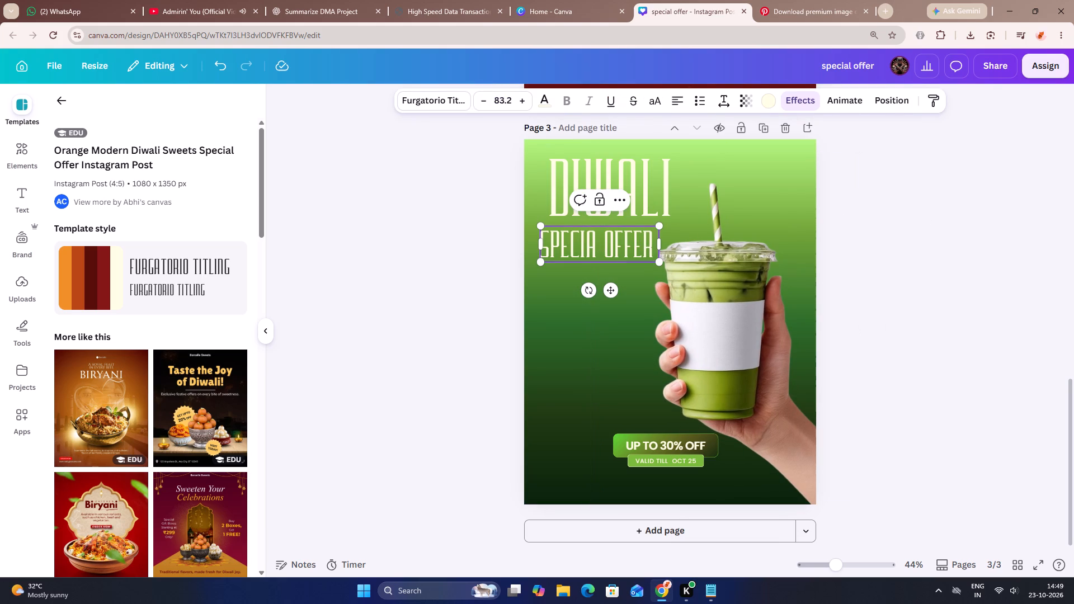
key("Right")
key("Right")
key("l")
left_click_drag(660, 258, 673, 256)
left_click(817, 241)
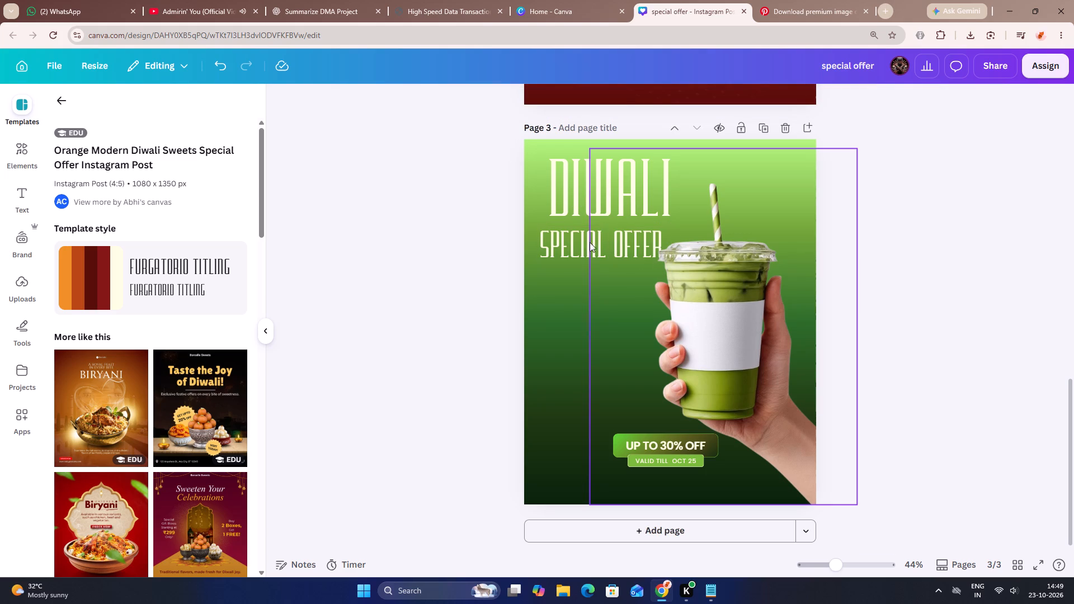
Move the "SPECIAL OFFER" heading up and slightly right, close beneath "DIWALI".
left_click_drag(574, 243, 577, 236)
left_click(463, 240)
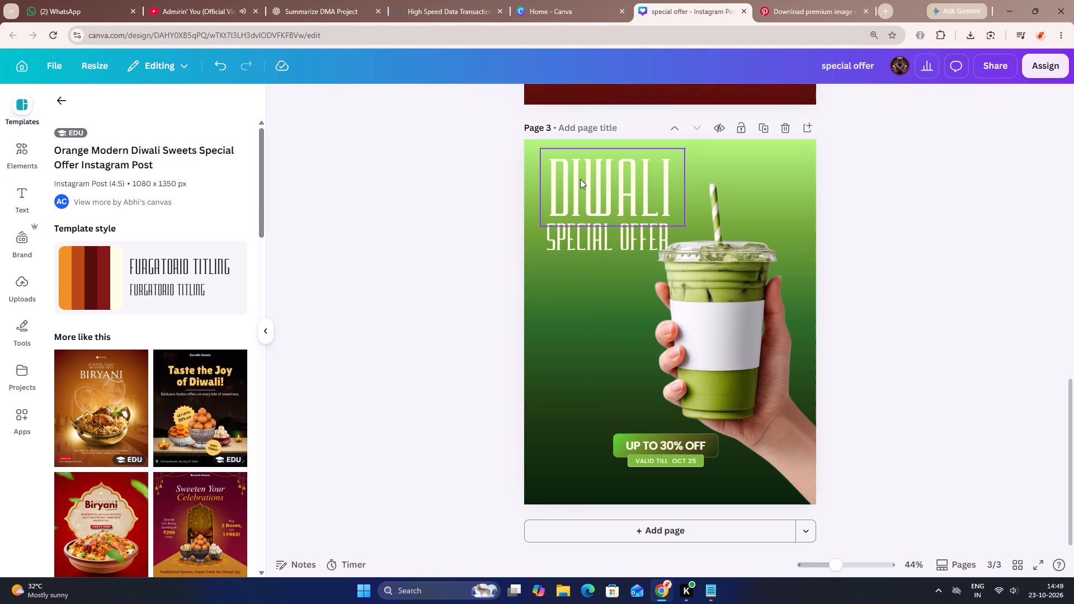
Enlarge the "DIWALI" heading slightly to about 554 px wide, so its left side lines up with "SPECIAL OFFER".
left_click(580, 179)
left_click_drag(538, 224, 533, 229)
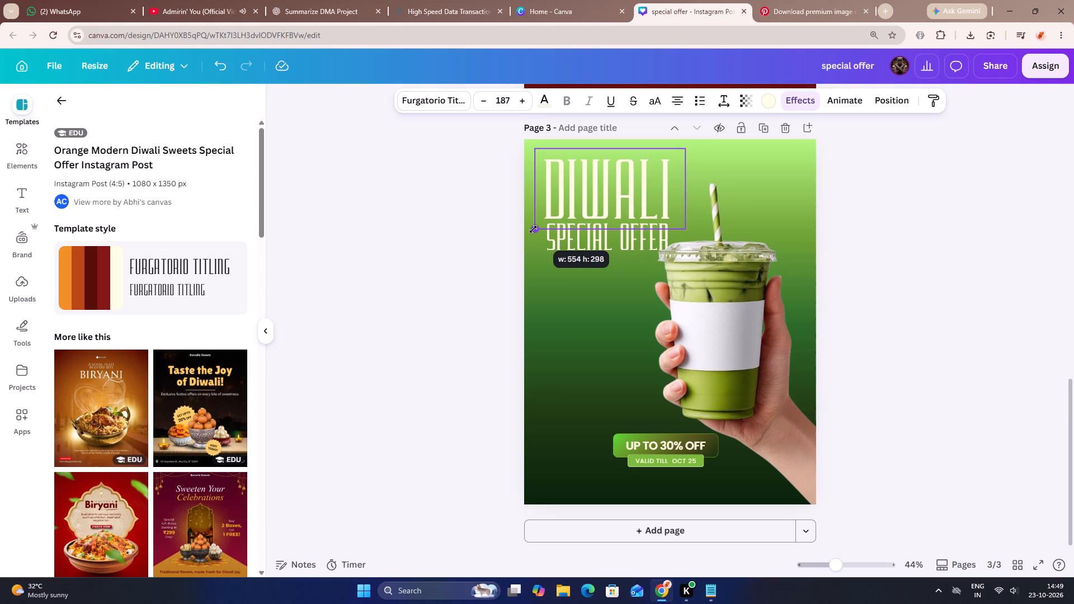
left_click_drag(533, 229, 535, 230)
left_click(455, 266)
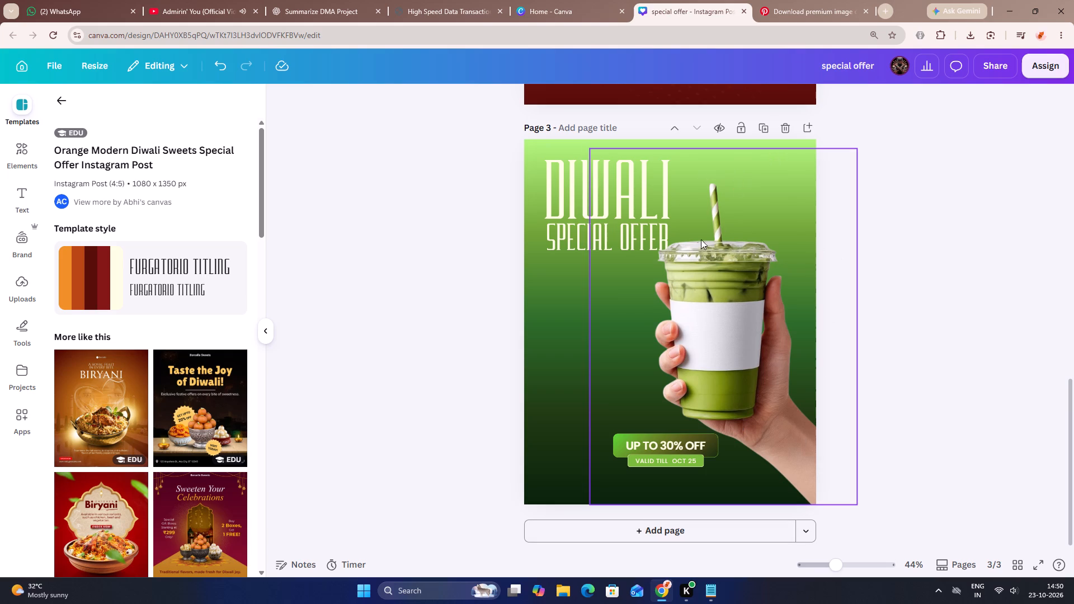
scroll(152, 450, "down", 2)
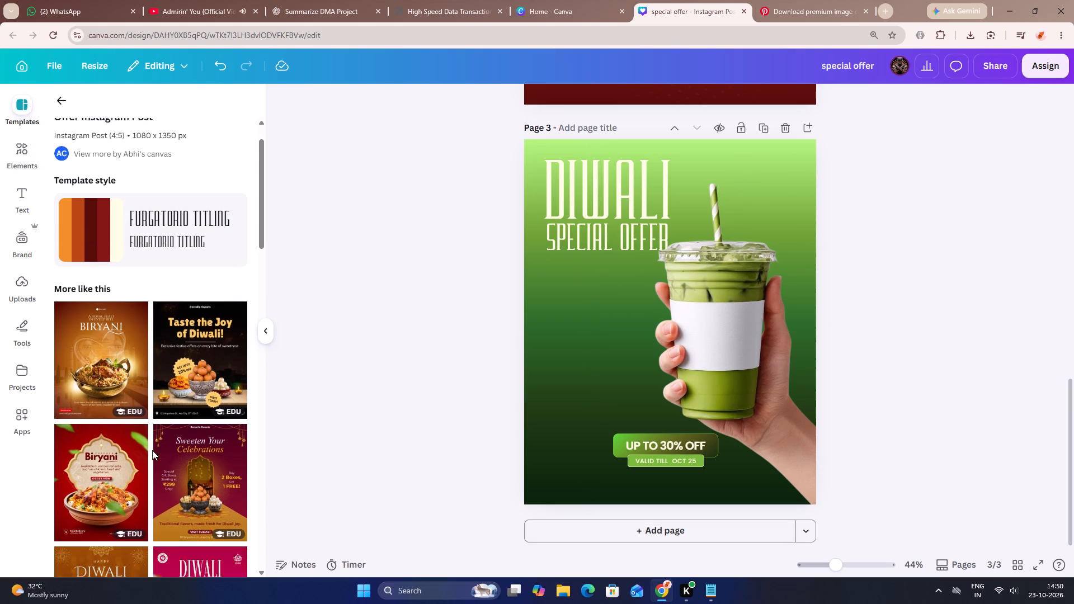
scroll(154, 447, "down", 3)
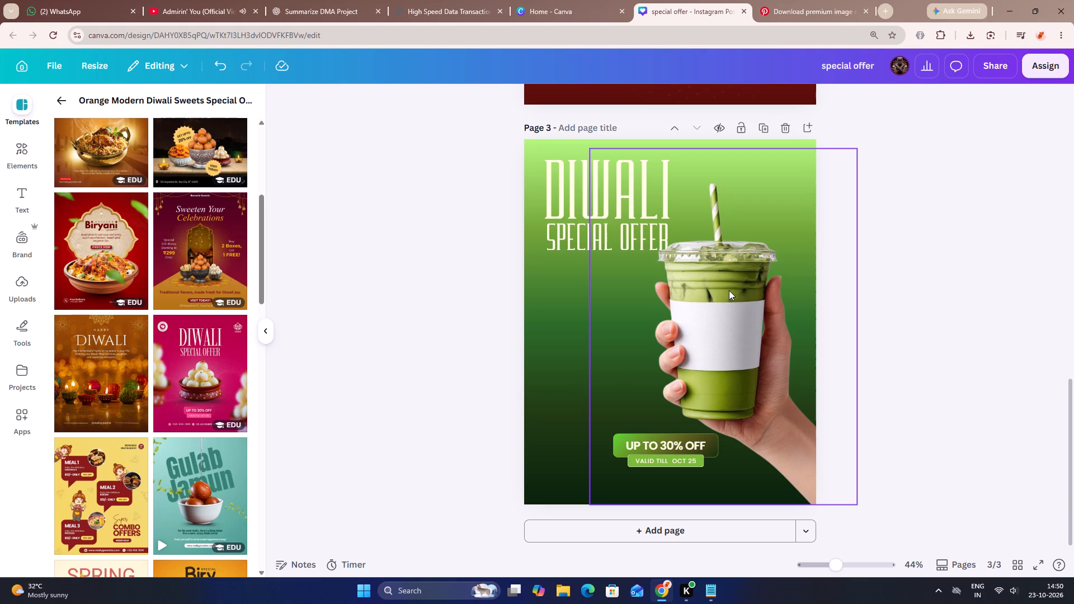
Switch to Pinterest and browse the related pins for another matcha drink photo.
left_click(767, 7)
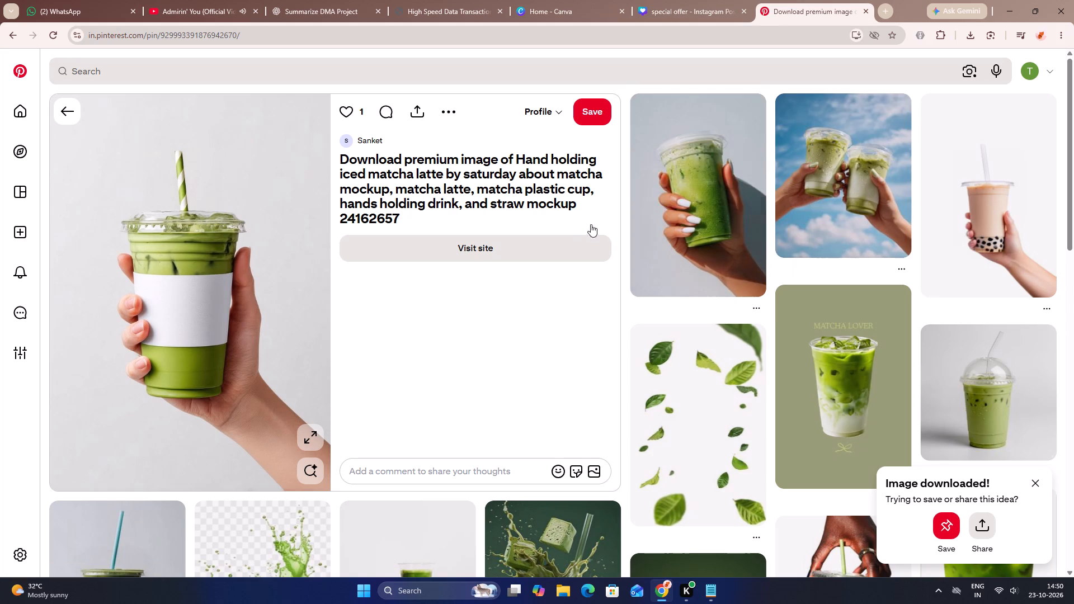
scroll(618, 298, "down", 3)
scroll(544, 262, "down", 2)
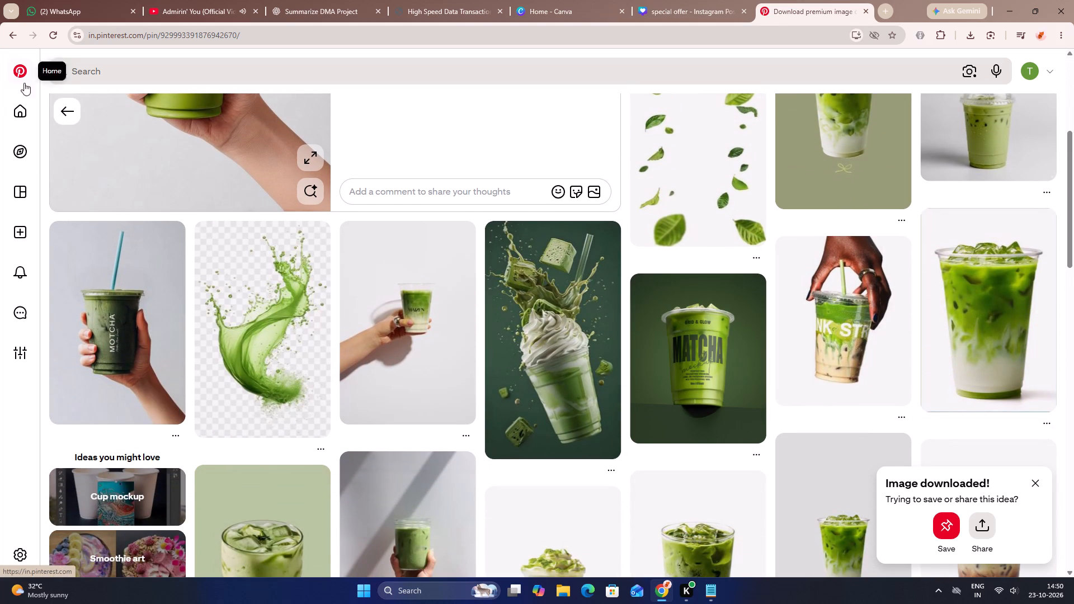
Open the pin of a hand gripping an iced matcha cup from above on a white background and download its image.
left_click(81, 115)
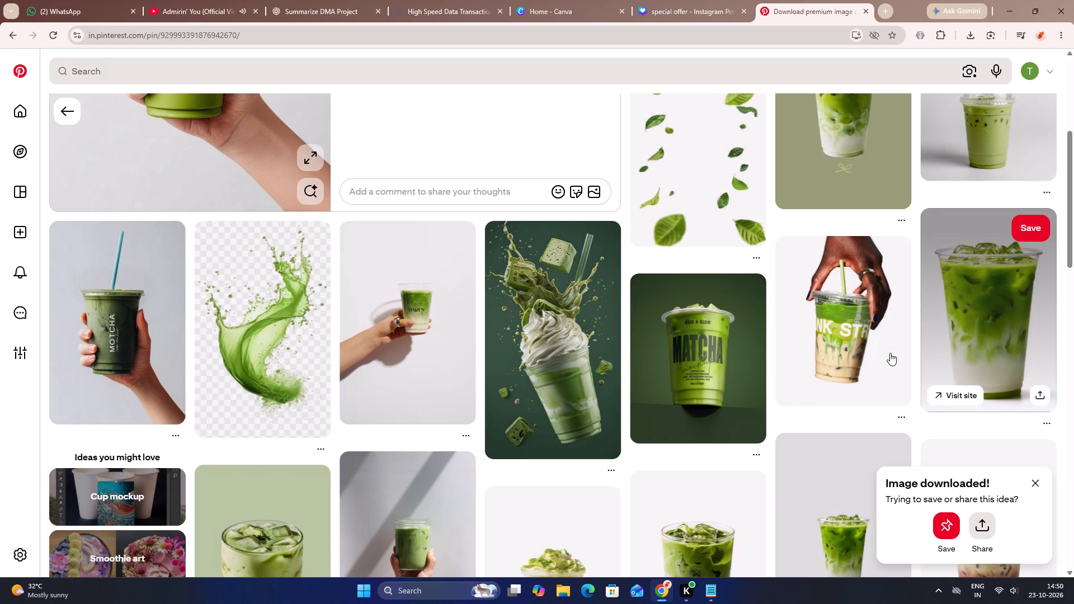
left_click(840, 275)
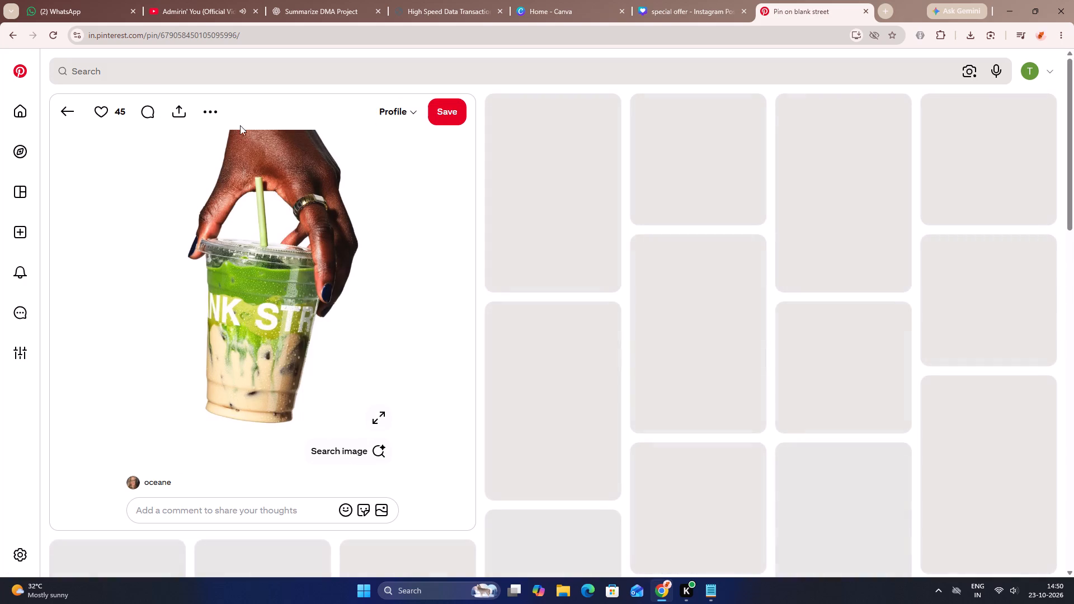
left_click(218, 121)
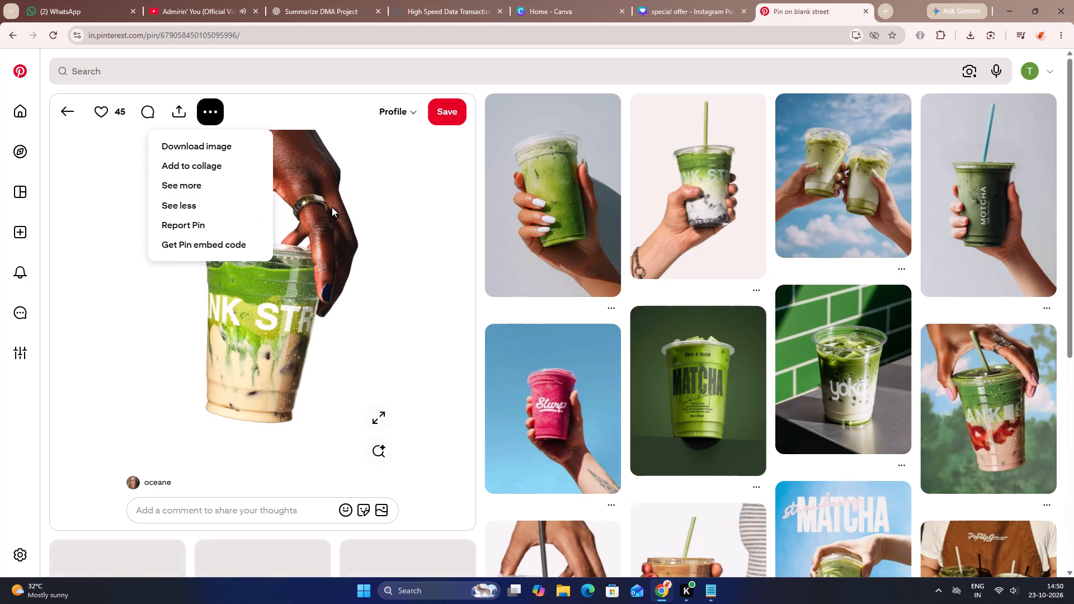
left_click(229, 152)
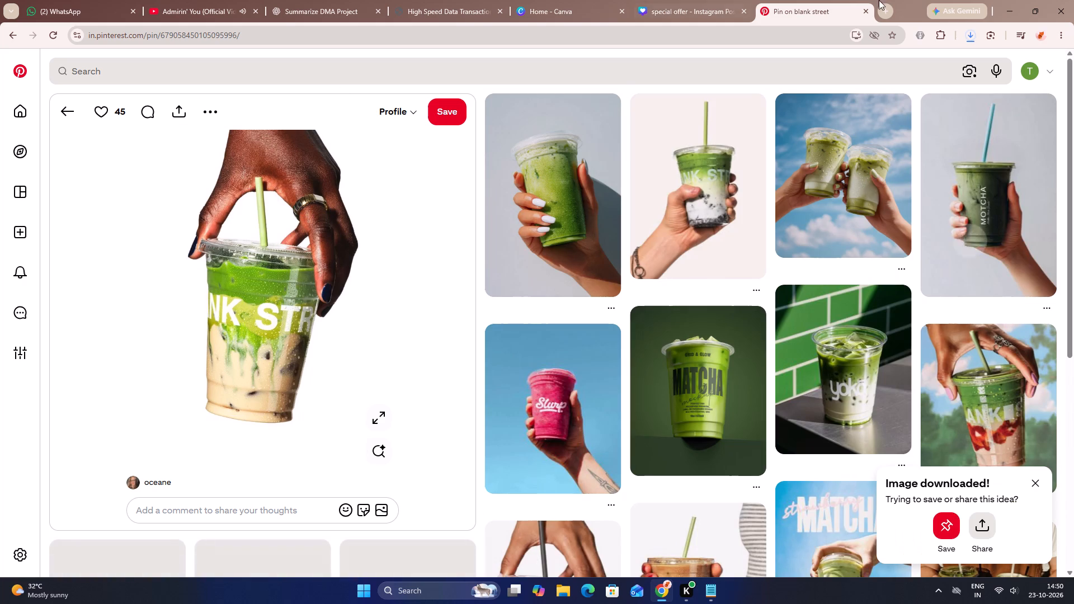
Switch back to the Canva special offer design and add a new page after page 3.
left_click(677, 1)
left_click(670, 522)
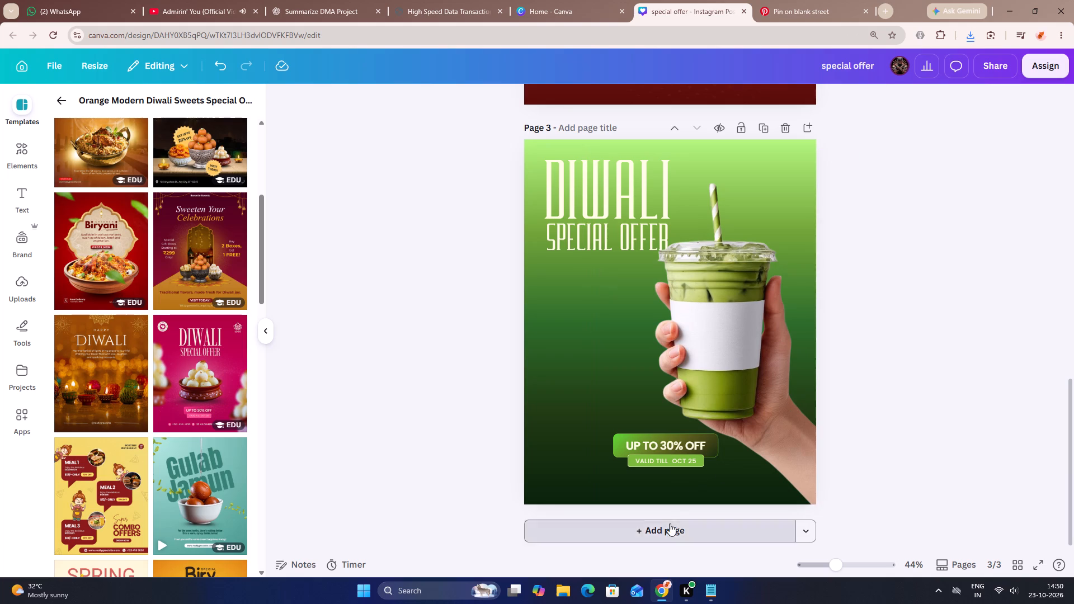
Place the newly downloaded download.jpg photo of the hand-held matcha cup onto page 4.
left_click(974, 39)
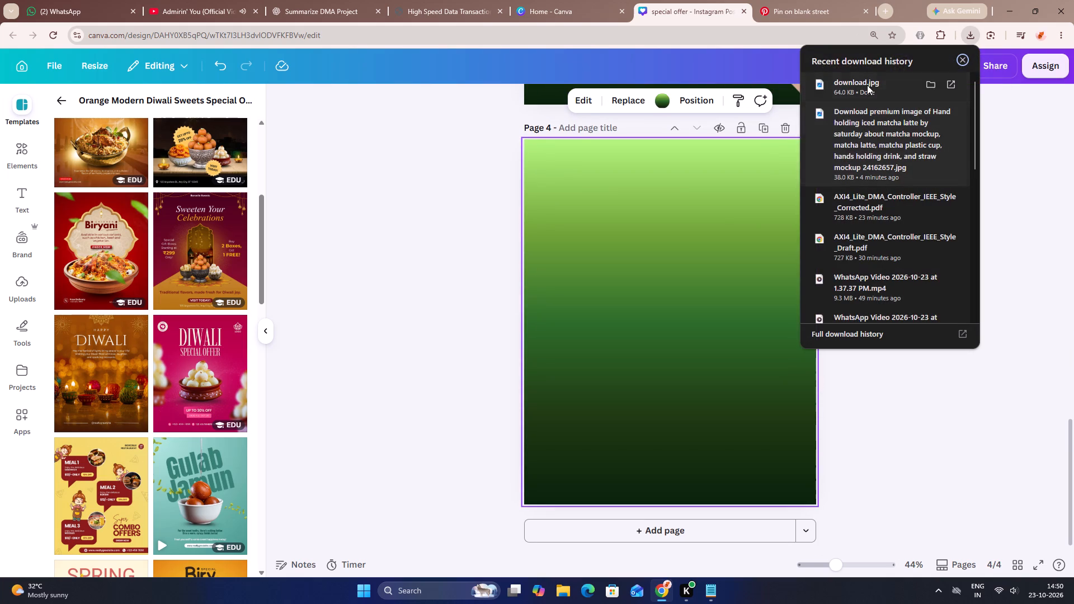
left_click_drag(867, 85, 713, 229)
left_click(967, 61)
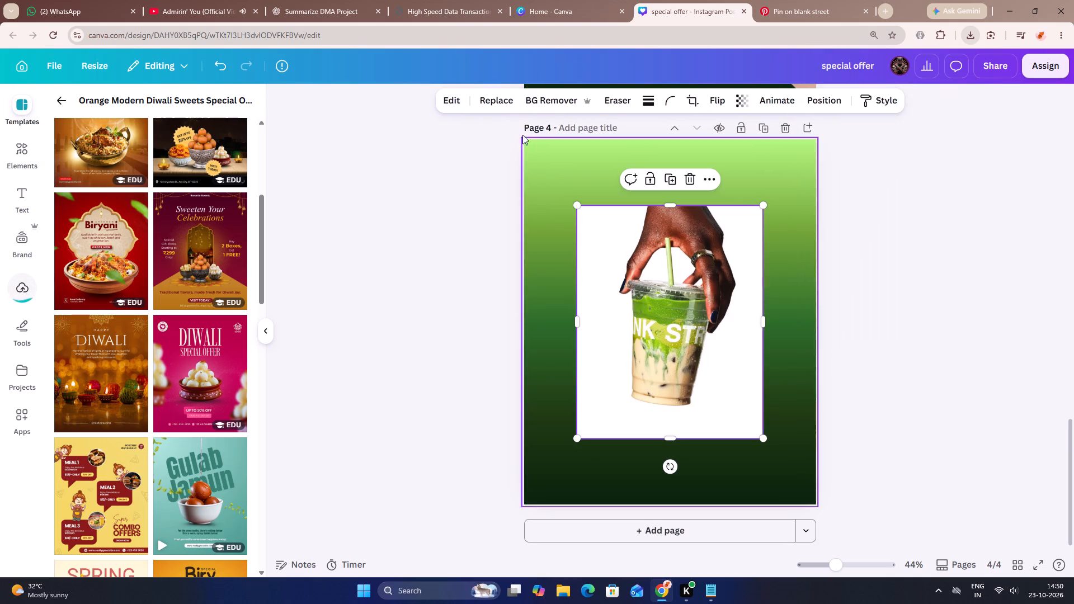
Remove the white background from the matcha cup photo on page 4 with BG Remover.
left_click(456, 100)
left_click(649, 262)
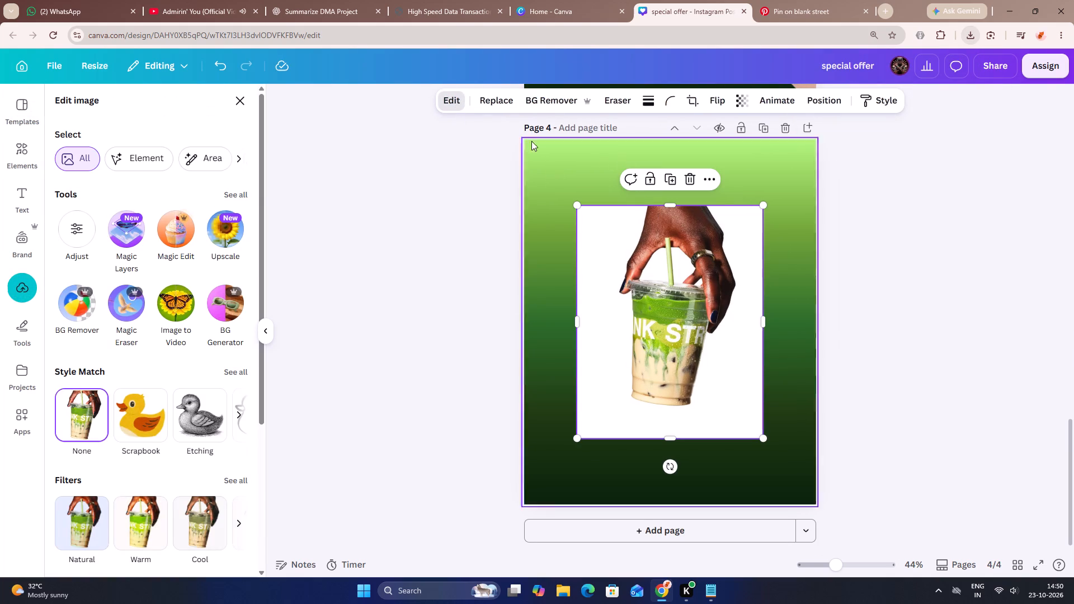
left_click(714, 367)
left_click(499, 96)
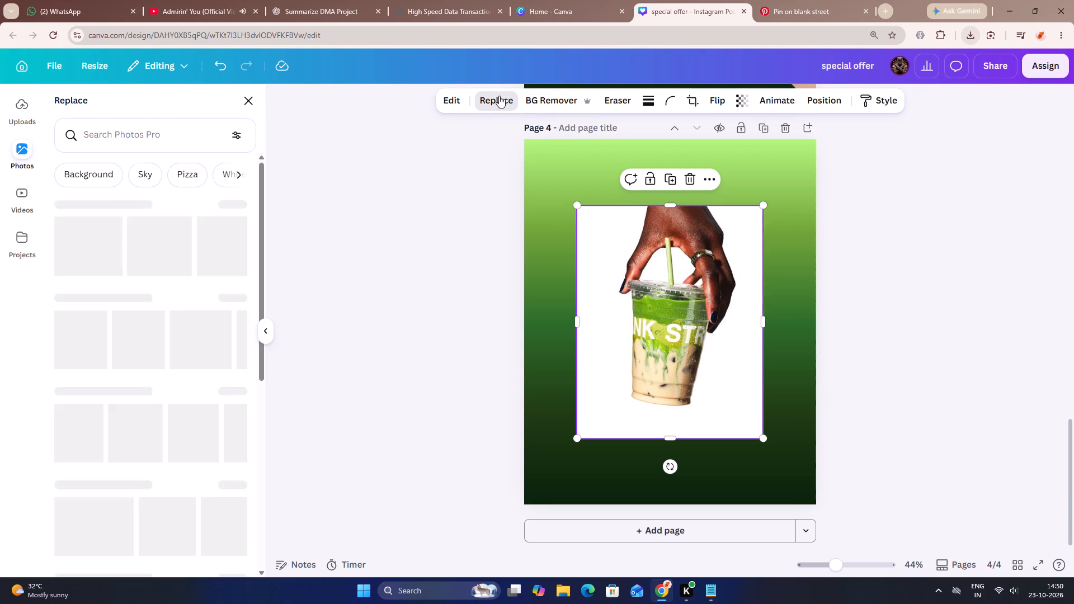
left_click(528, 98)
left_click(467, 105)
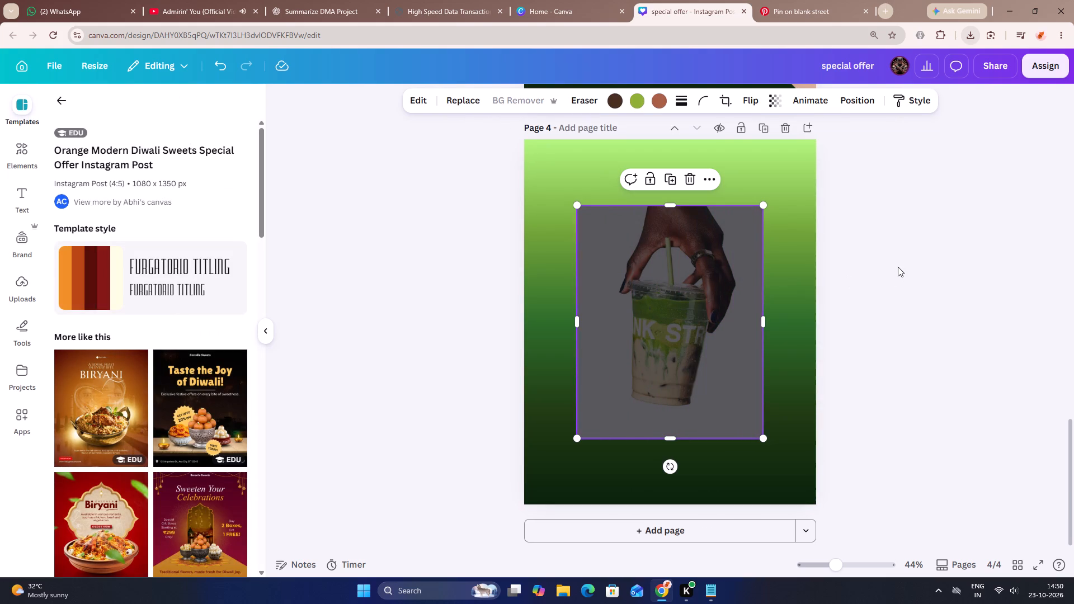
Move the cutout of the hand holding the iced matcha cup up to page 4's top edge, slightly left.
left_click(898, 267)
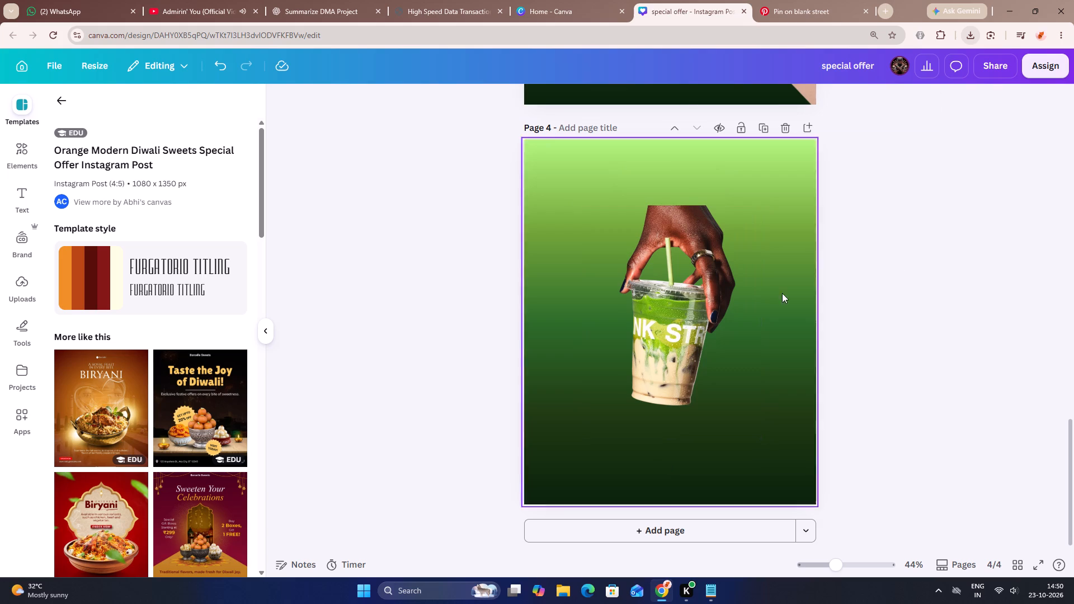
left_click_drag(701, 340, 690, 272)
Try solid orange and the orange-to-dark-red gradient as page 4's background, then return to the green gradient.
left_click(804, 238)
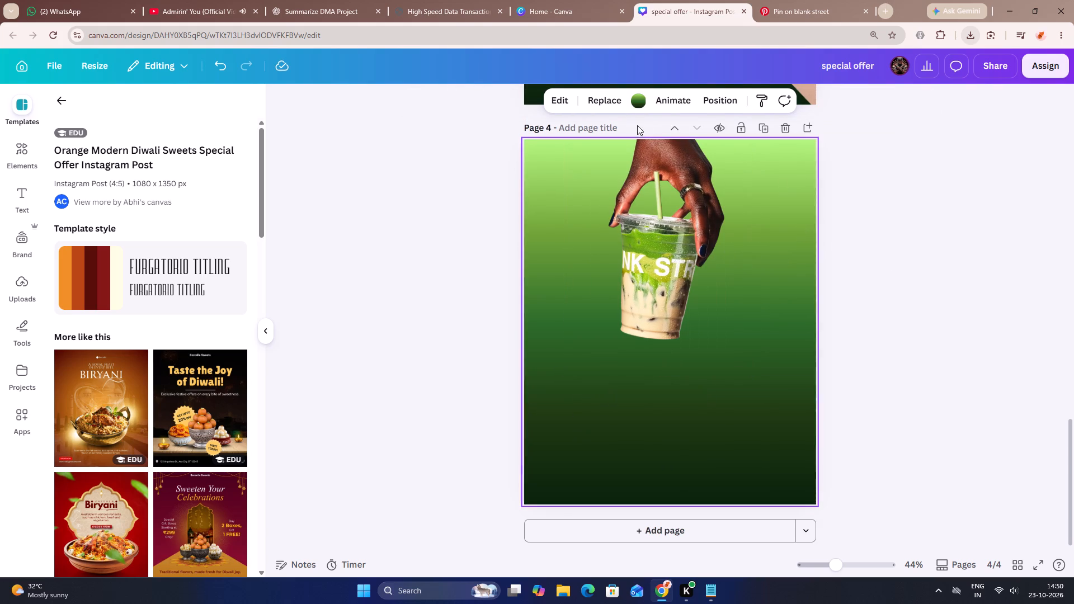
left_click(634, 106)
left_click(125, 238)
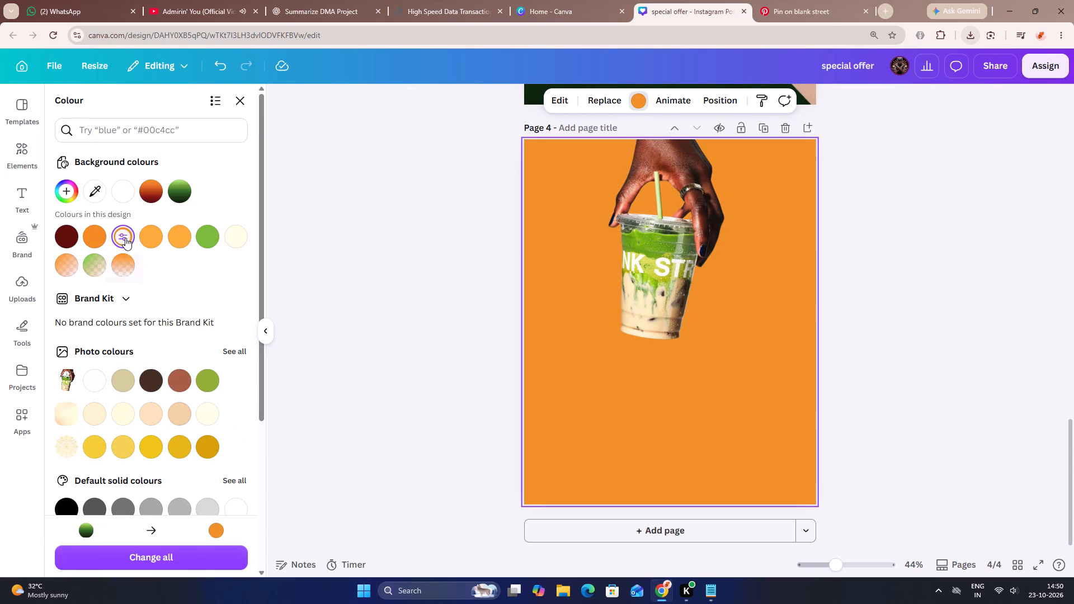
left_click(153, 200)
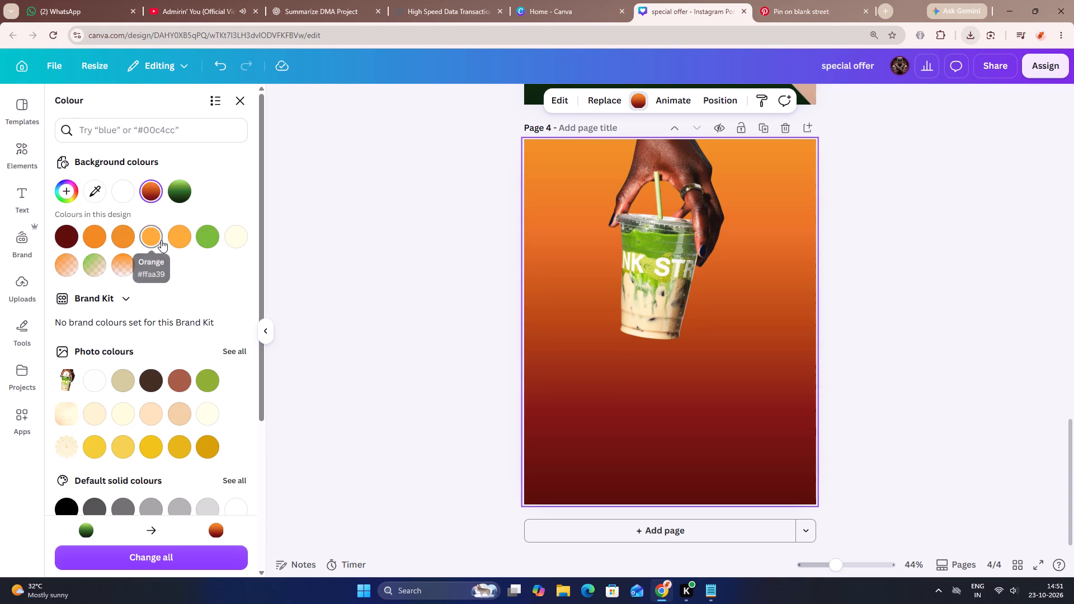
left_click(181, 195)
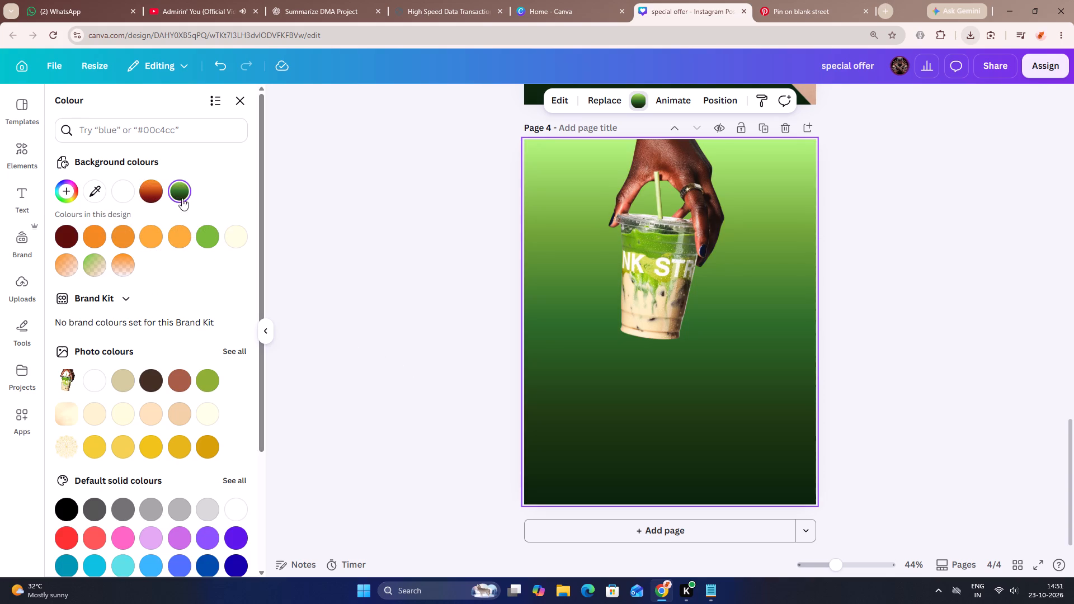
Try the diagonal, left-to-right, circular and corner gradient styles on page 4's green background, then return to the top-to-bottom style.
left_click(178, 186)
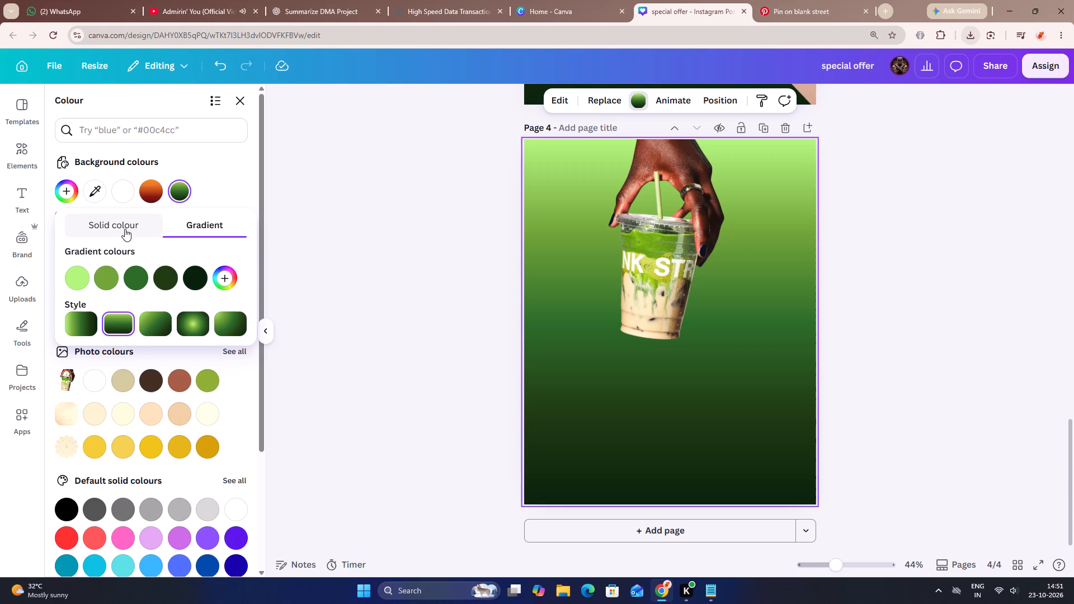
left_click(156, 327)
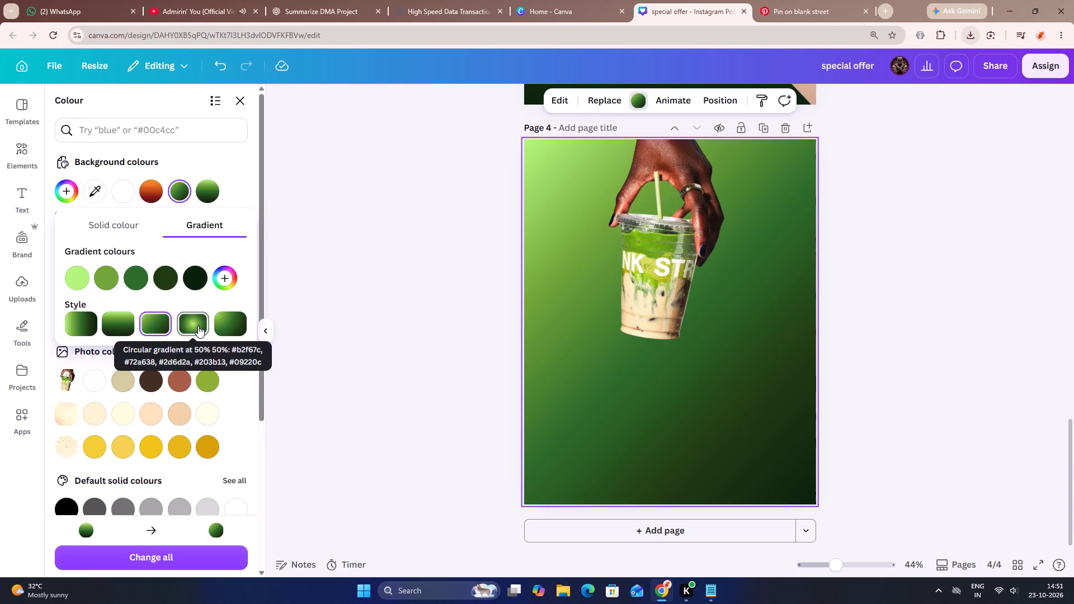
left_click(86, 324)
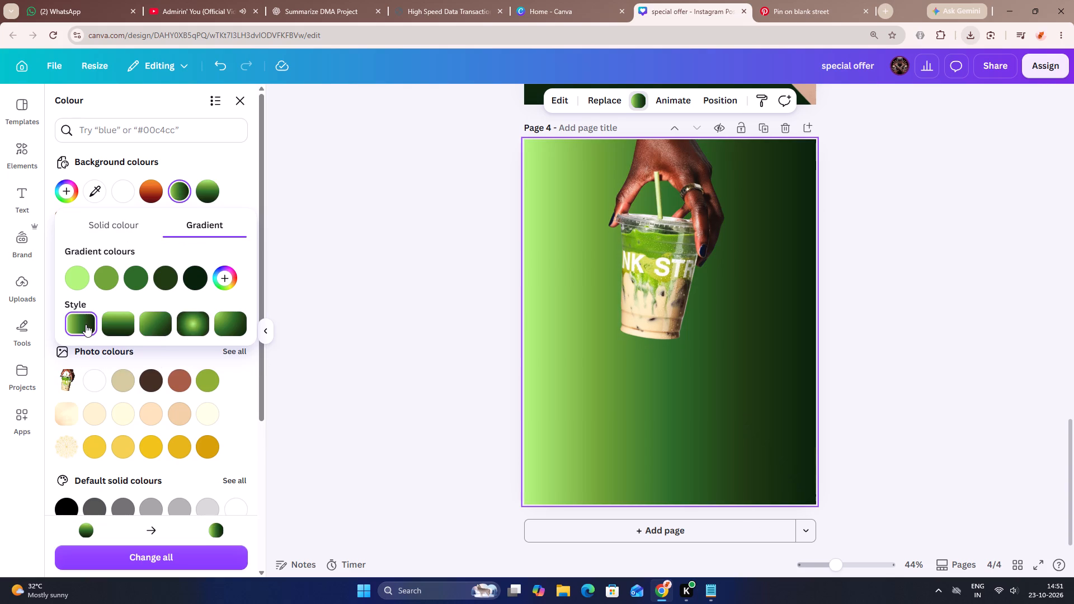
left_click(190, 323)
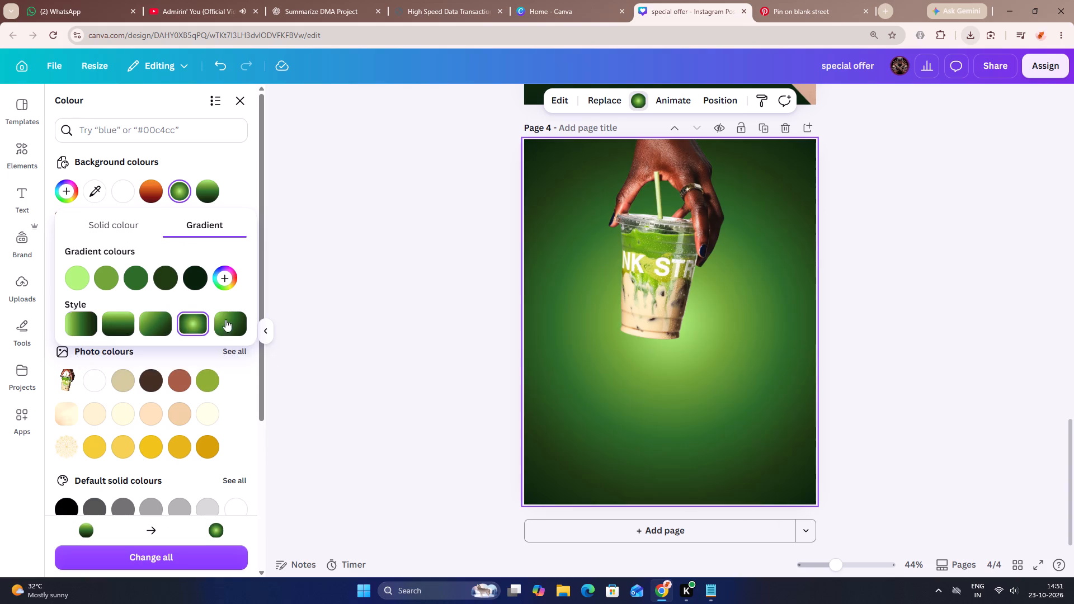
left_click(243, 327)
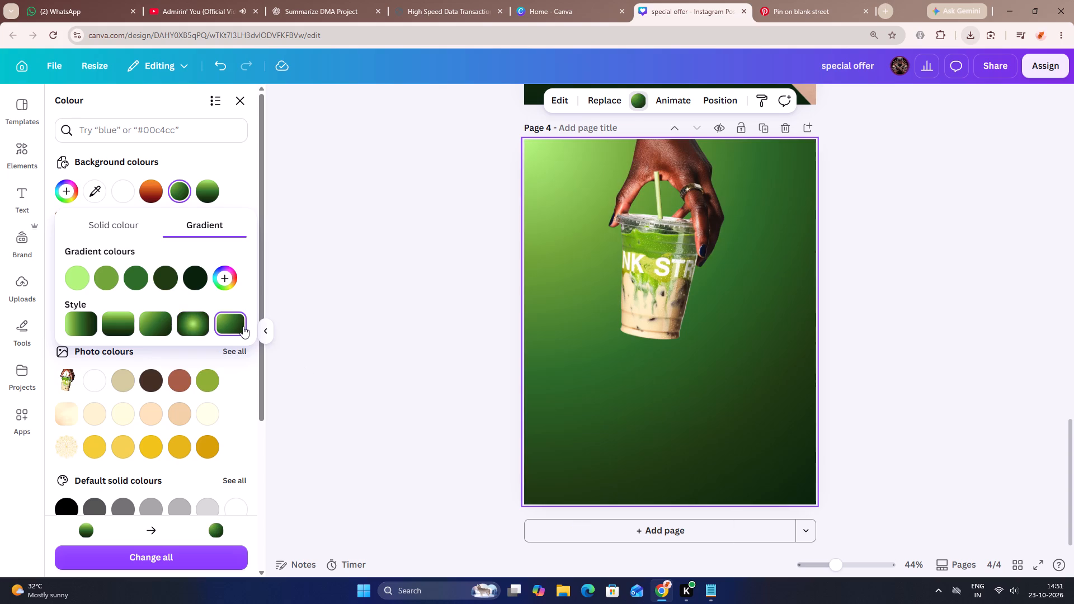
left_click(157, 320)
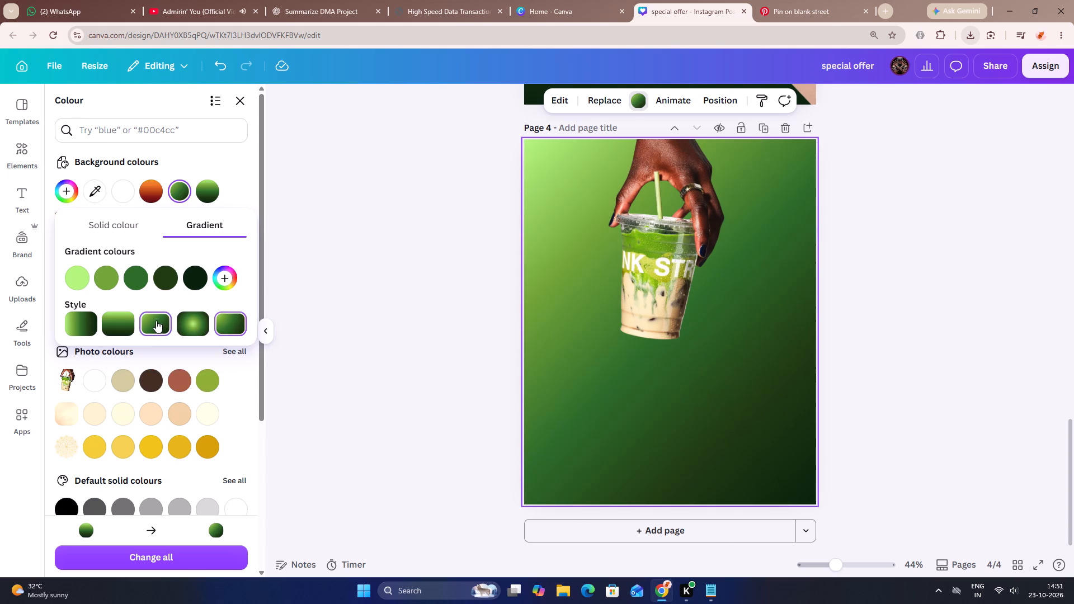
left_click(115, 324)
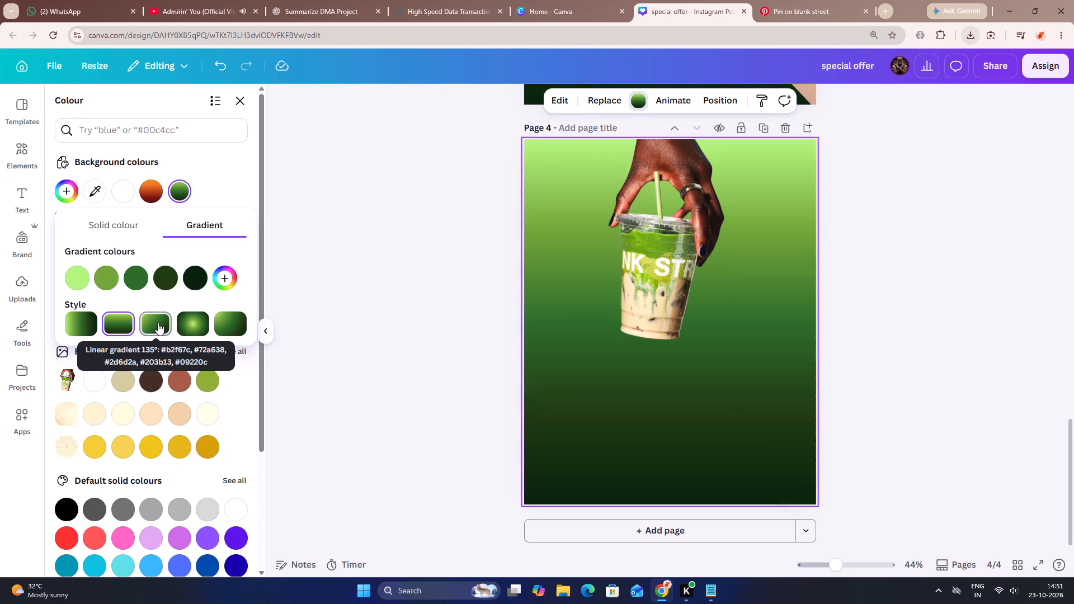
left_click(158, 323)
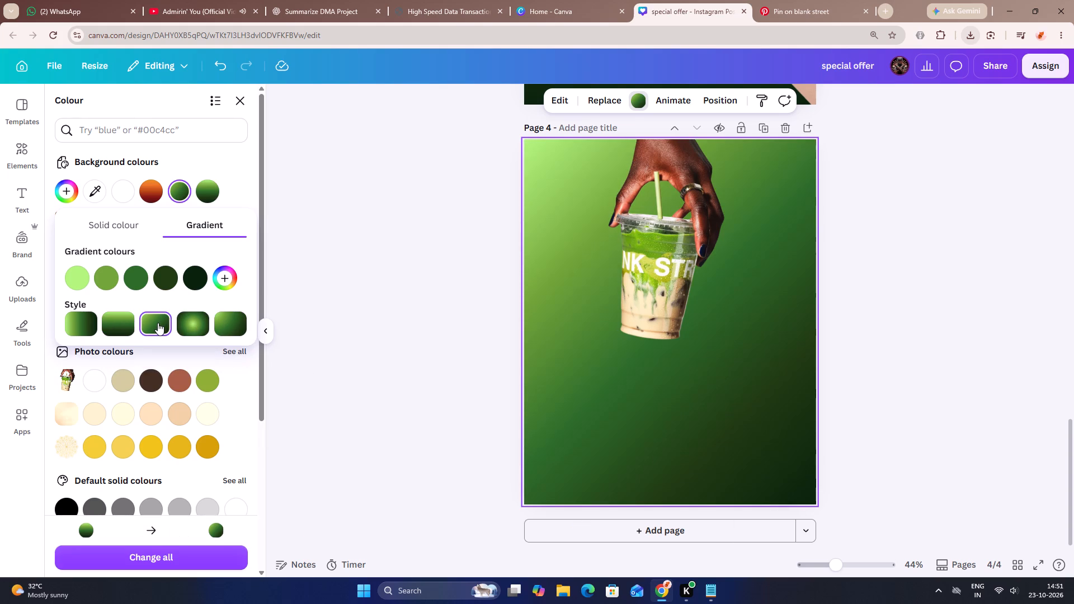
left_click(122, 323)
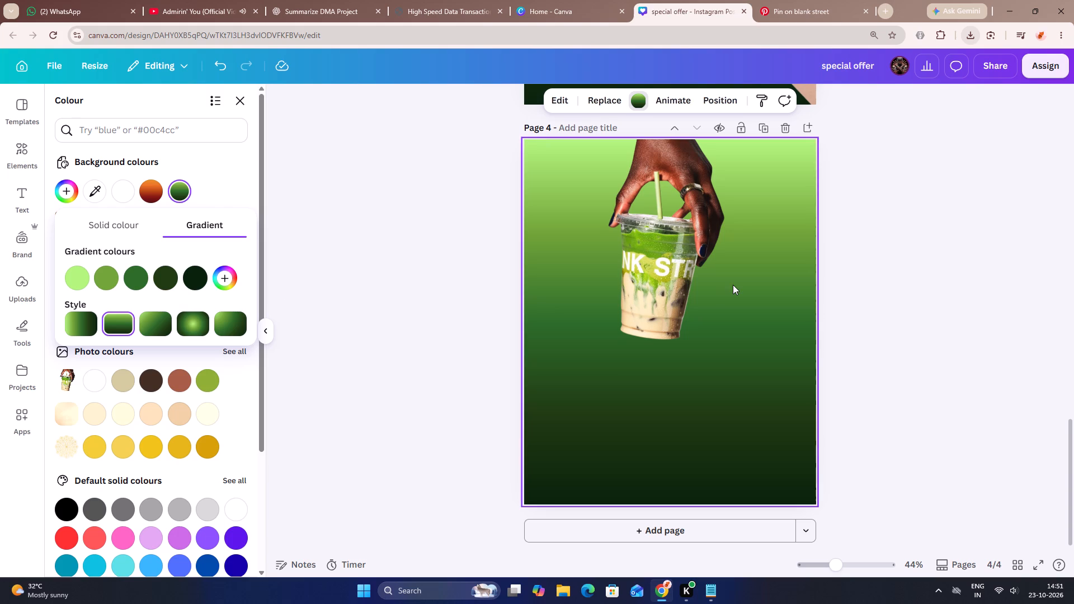
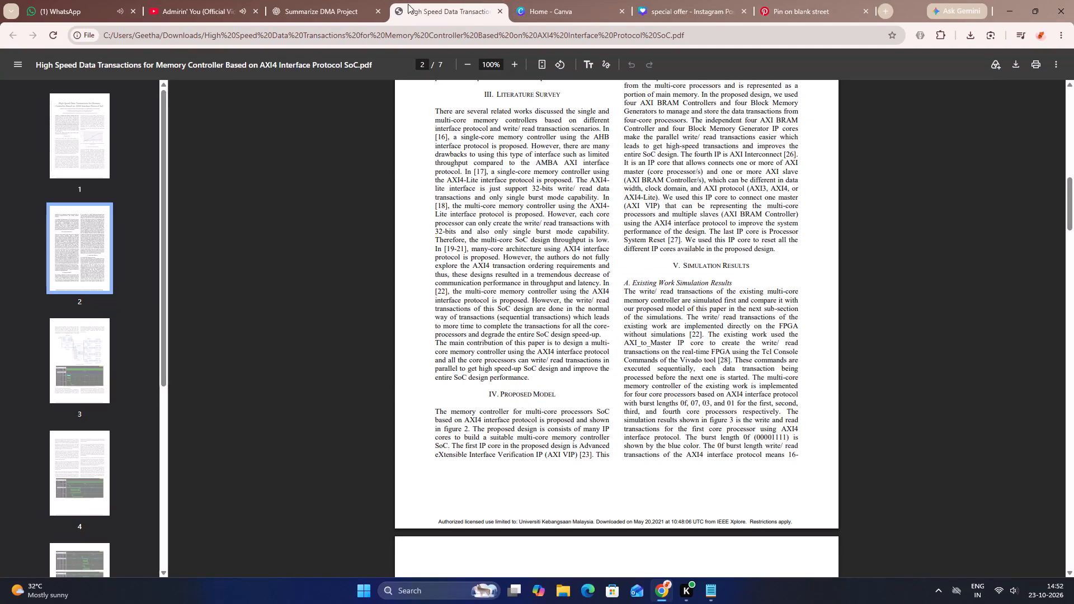
Close the Summarize DMA Project and High Speed Data Transactions PDF tabs and return to the special offer design.
left_click(379, 15)
left_click(379, 15)
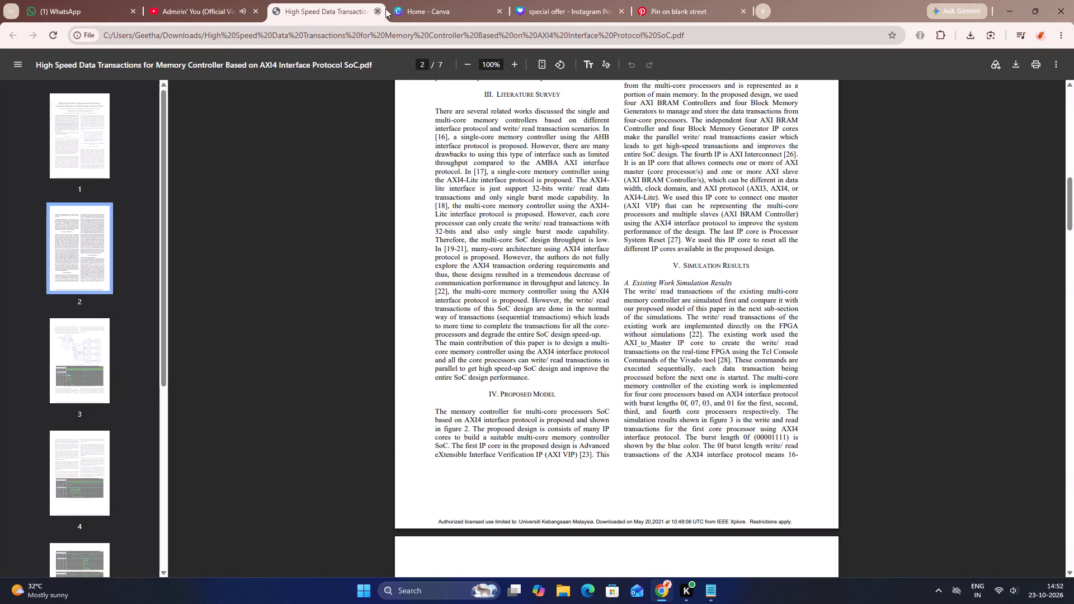
left_click(421, 0)
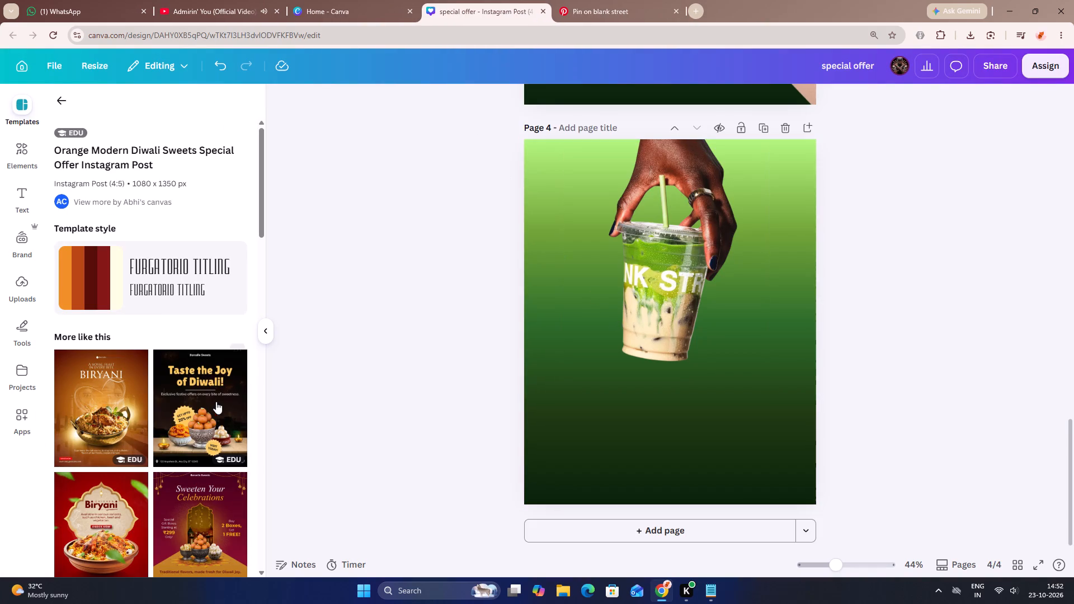
Search the design templates for LOGO.
scroll(543, 379, "down", 4)
scroll(634, 329, "up", 4)
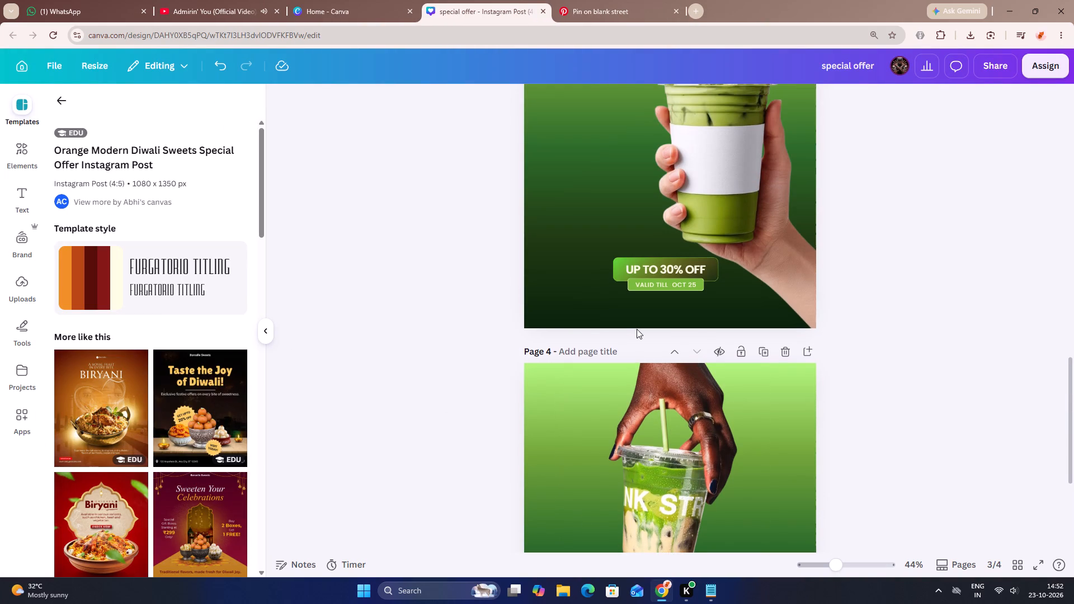
scroll(637, 329, "up", 2)
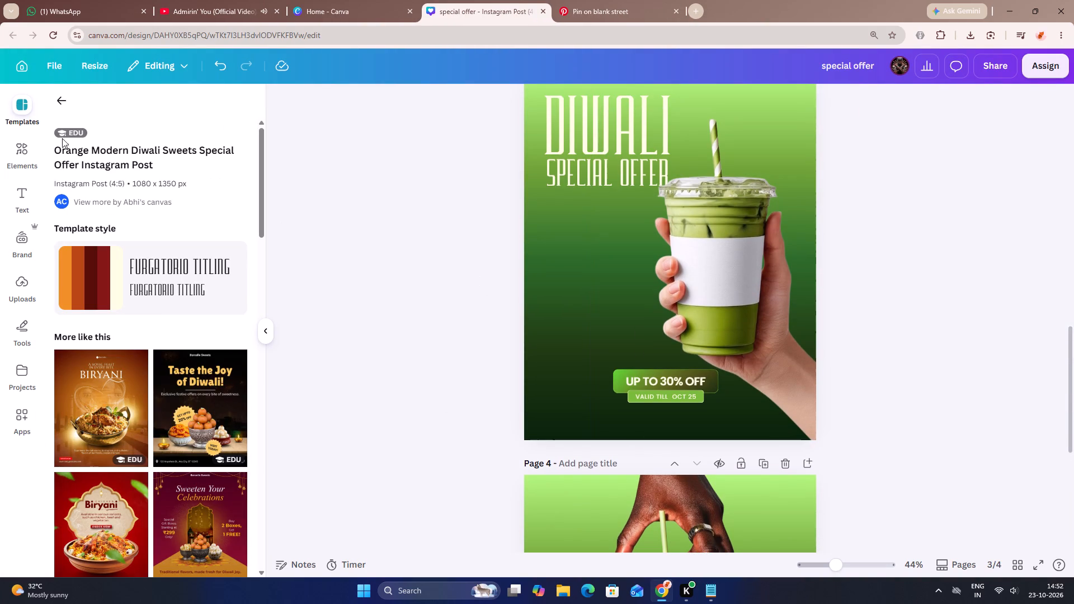
left_click(62, 101)
left_click_drag(154, 113, 64, 133)
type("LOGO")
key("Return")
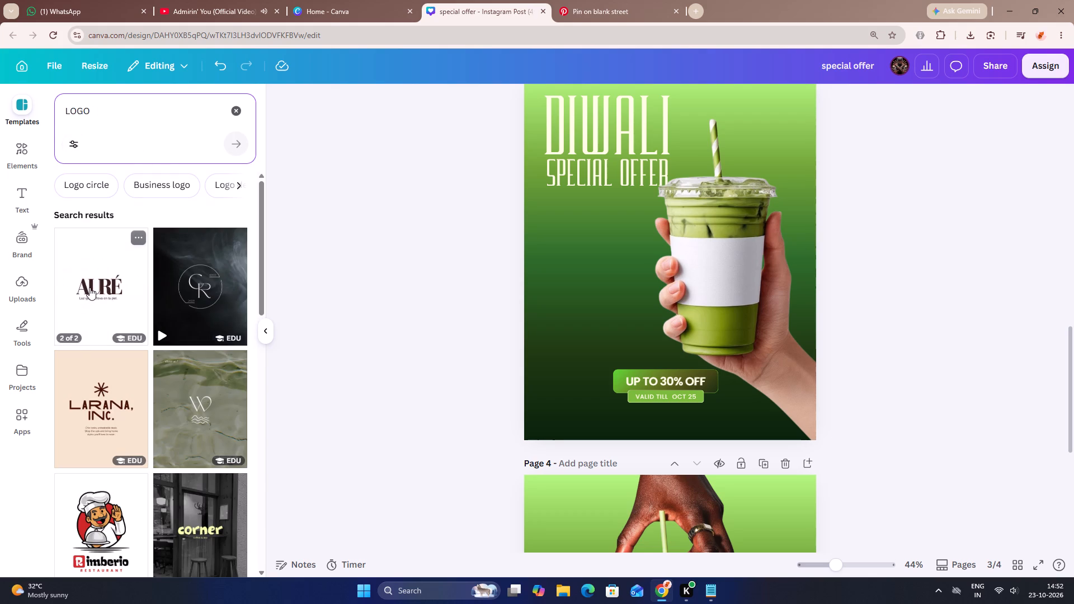
Add the plain AURÉ wordmark page of the Brown and White Minimalist Logo template as a new page after page 3.
left_click(103, 294)
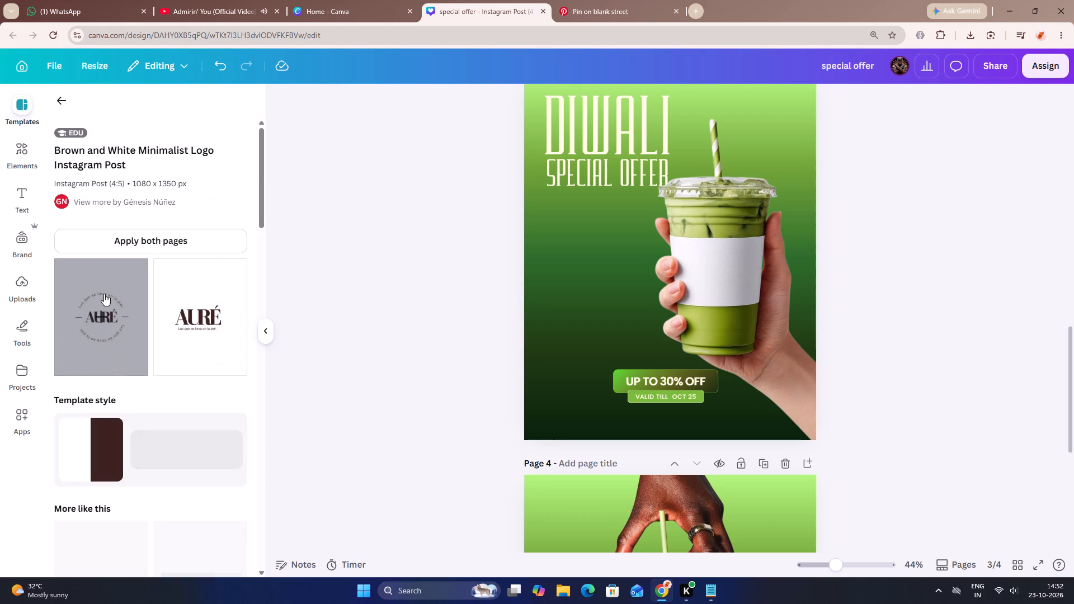
left_click_drag(183, 310, 559, 250)
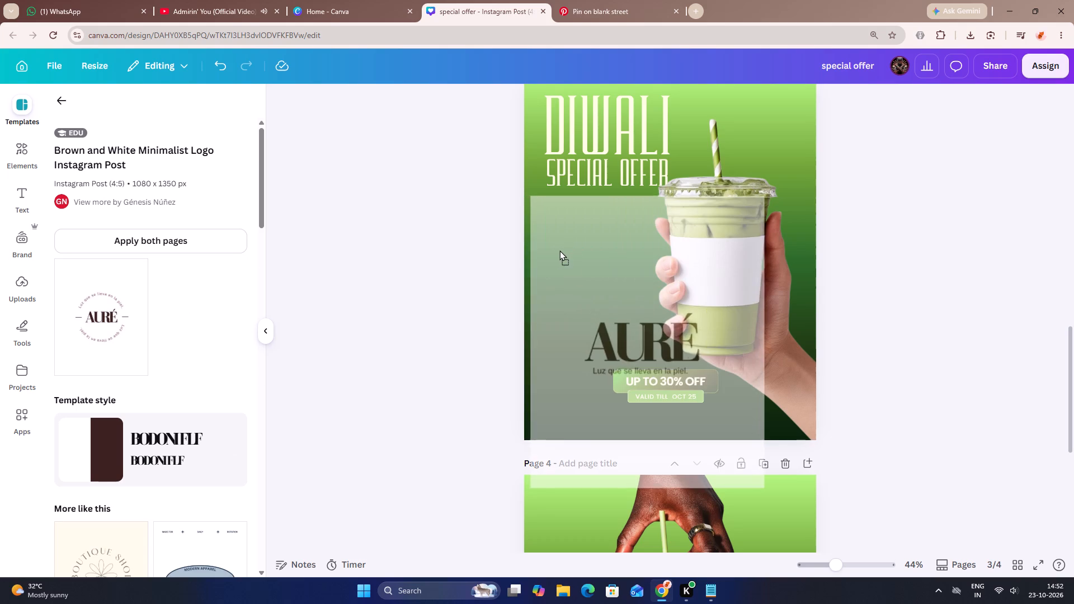
left_click_drag(559, 250, 601, 301)
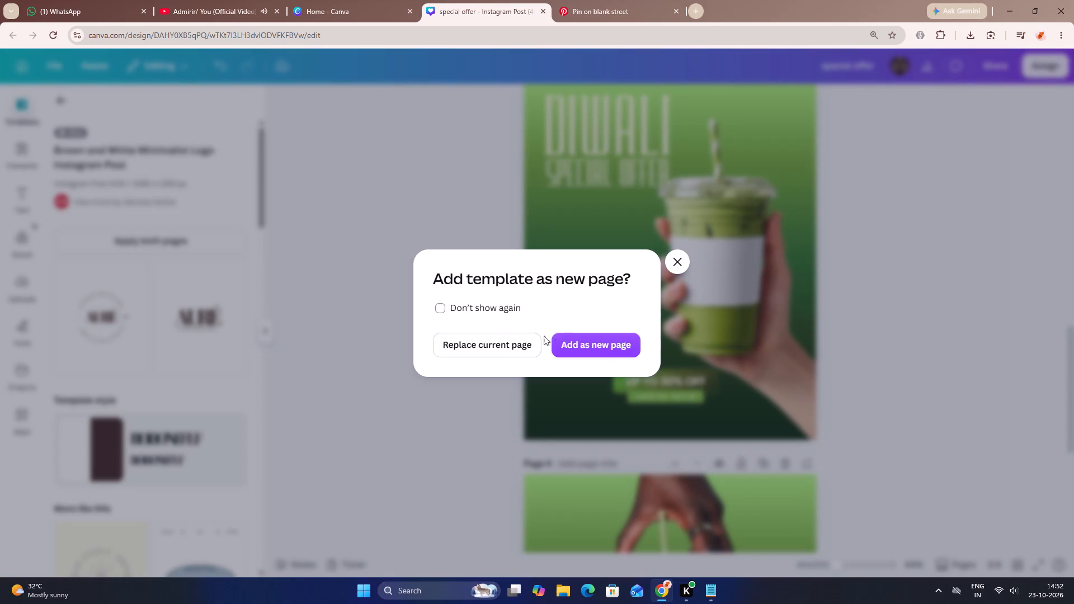
left_click(571, 350)
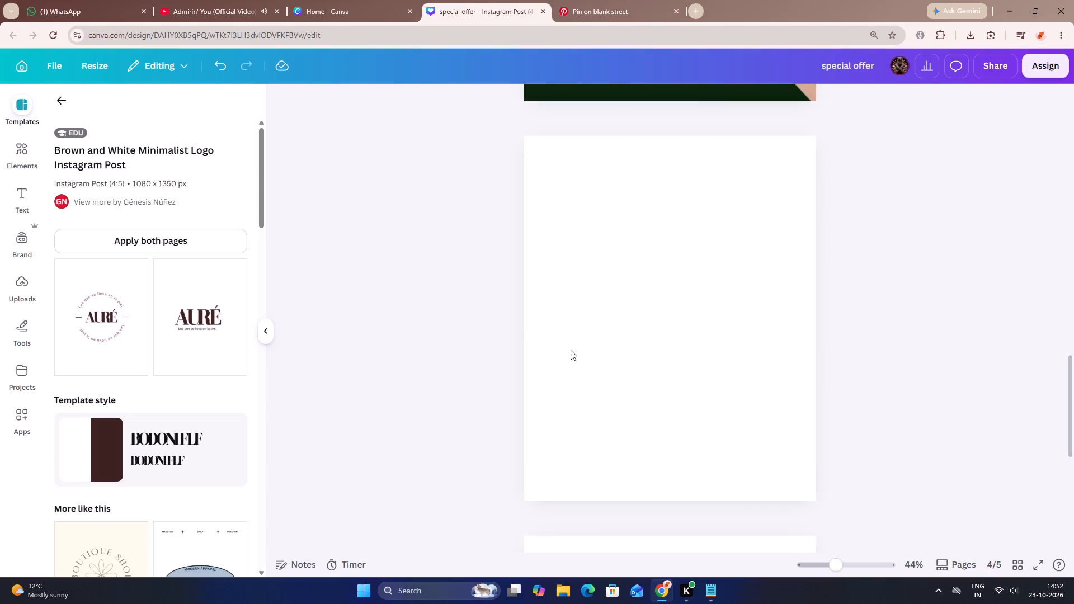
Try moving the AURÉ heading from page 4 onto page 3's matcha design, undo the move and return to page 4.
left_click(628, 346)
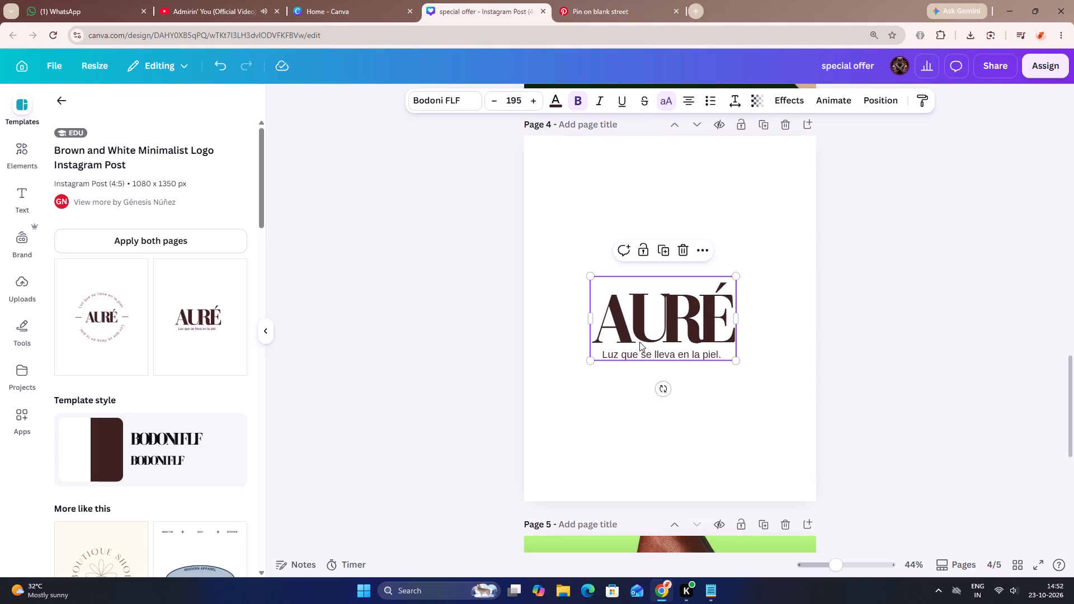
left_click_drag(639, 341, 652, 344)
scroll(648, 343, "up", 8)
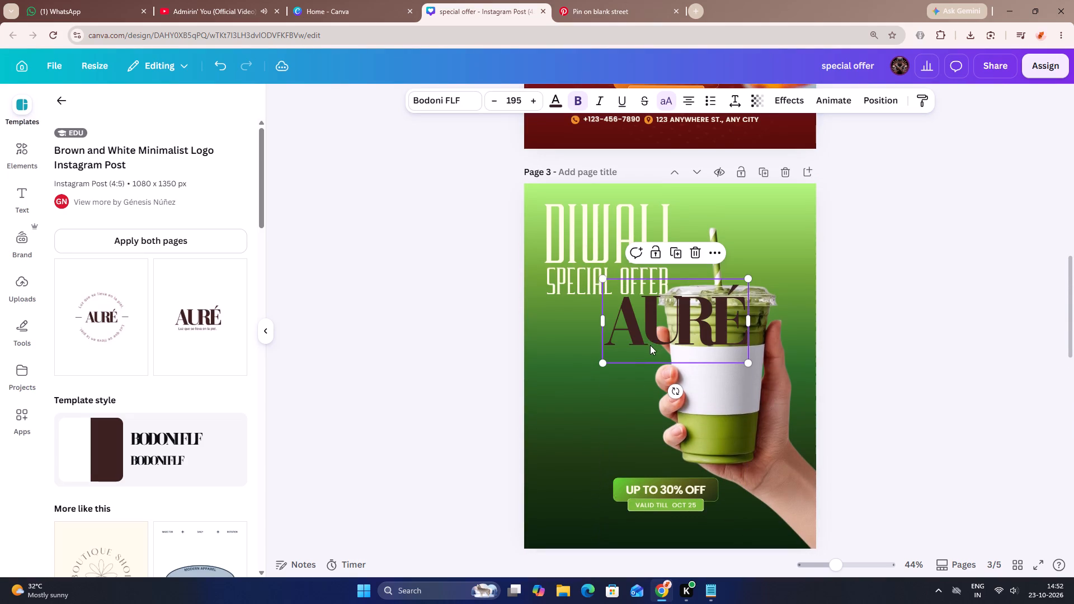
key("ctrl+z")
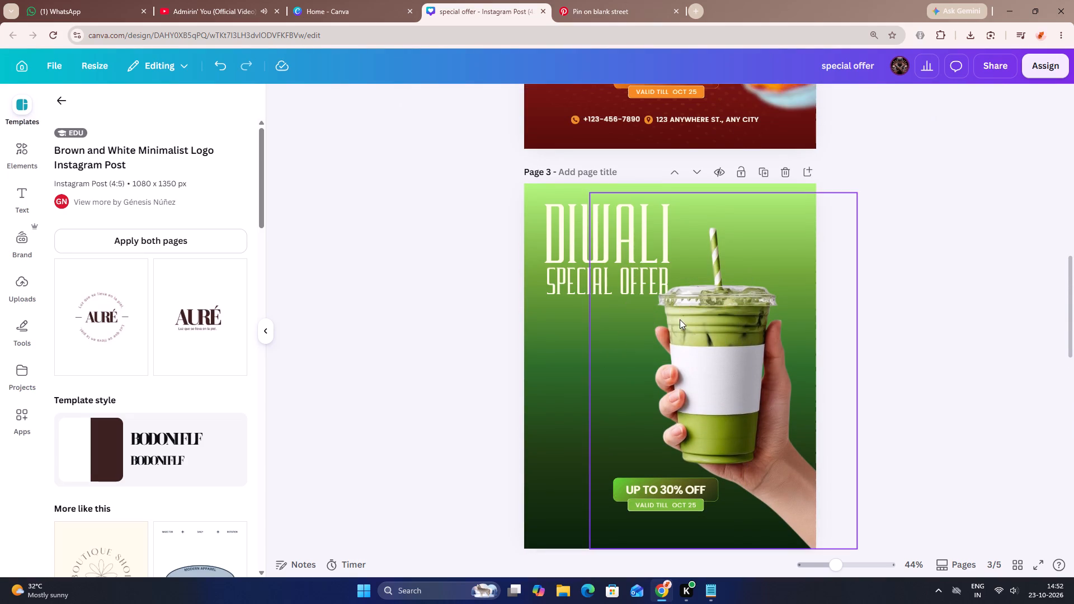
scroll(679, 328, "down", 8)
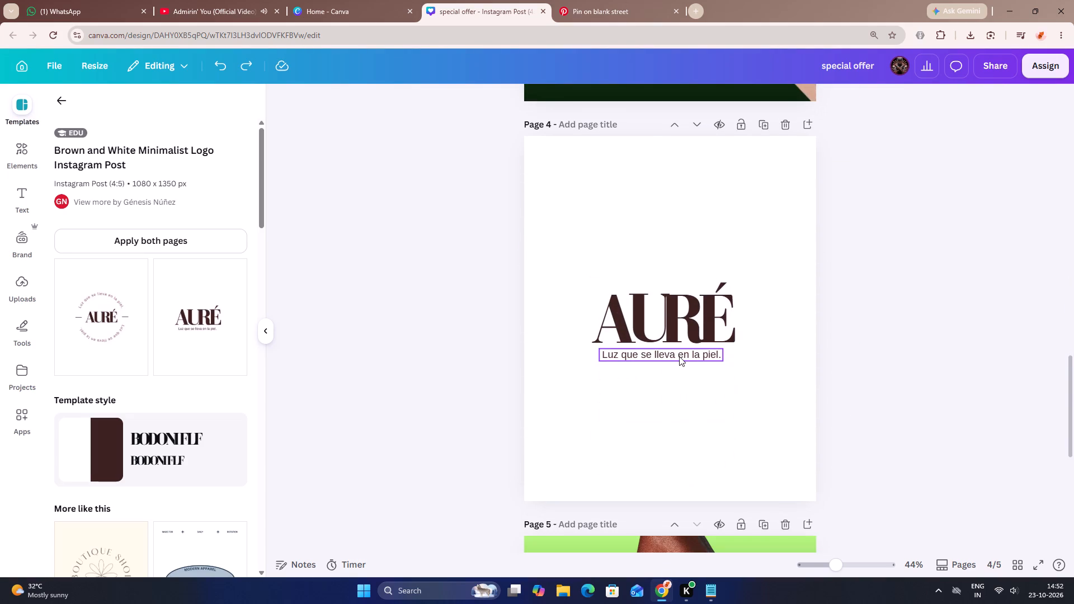
Group the AURÉ heading with its tagline "Luz que se lleva en la piel." on page 4.
left_click(679, 356)
left_click(717, 336, "shift")
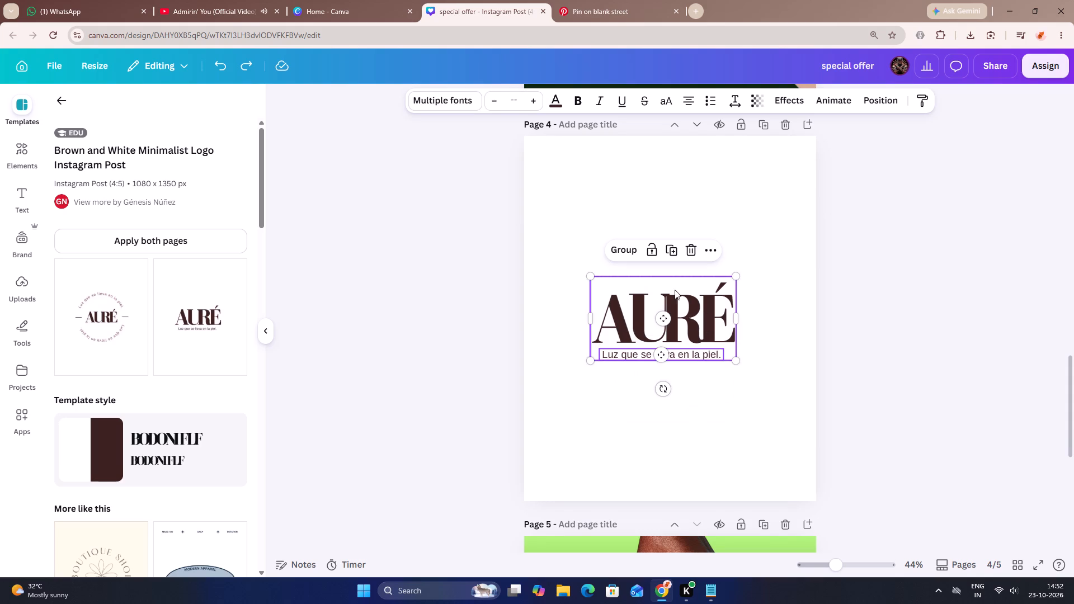
left_click(627, 257)
Move the AURÉ logo group to page 3 and shrink it to fit centred on the cup's white sleeve.
left_click_drag(686, 318, 703, 304)
scroll(703, 304, "up", 2)
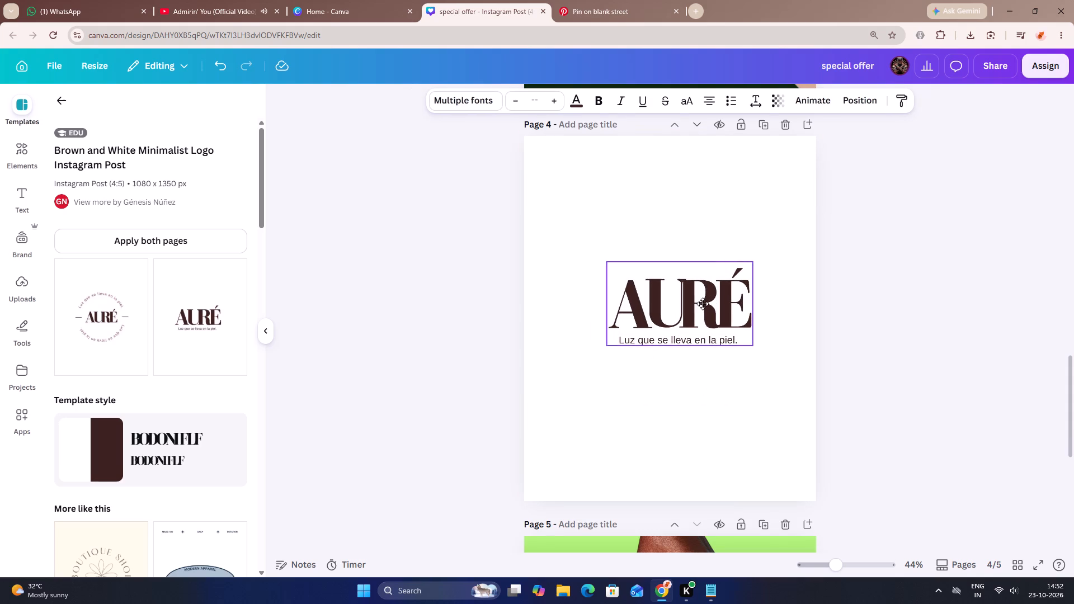
scroll(703, 304, "up", 2)
left_click_drag(703, 304, 704, 304)
scroll(704, 304, "up", 3)
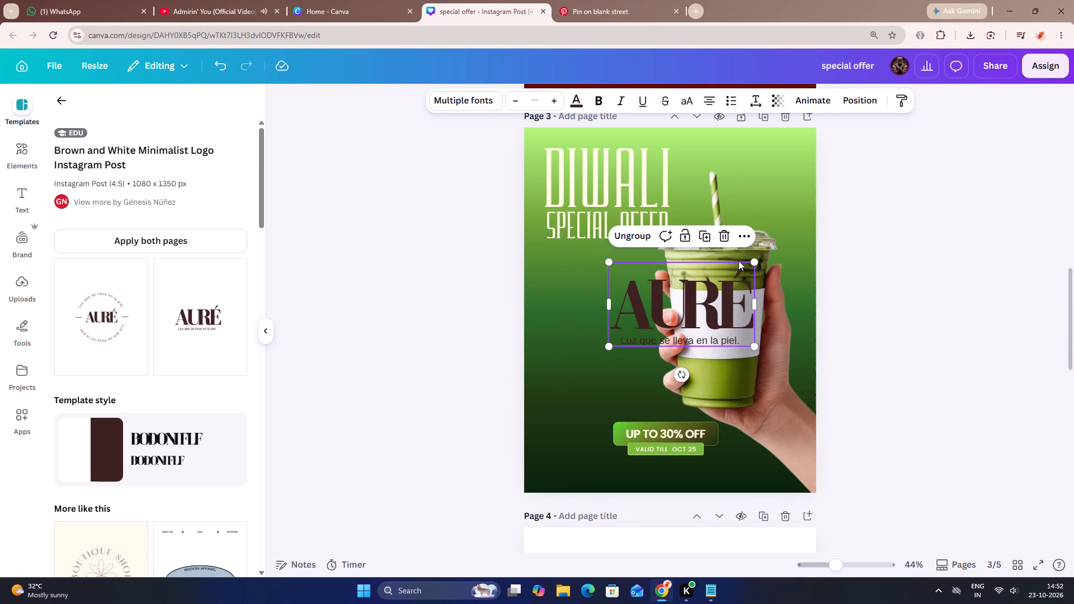
left_click_drag(750, 261, 667, 311)
left_click_drag(652, 329, 733, 321)
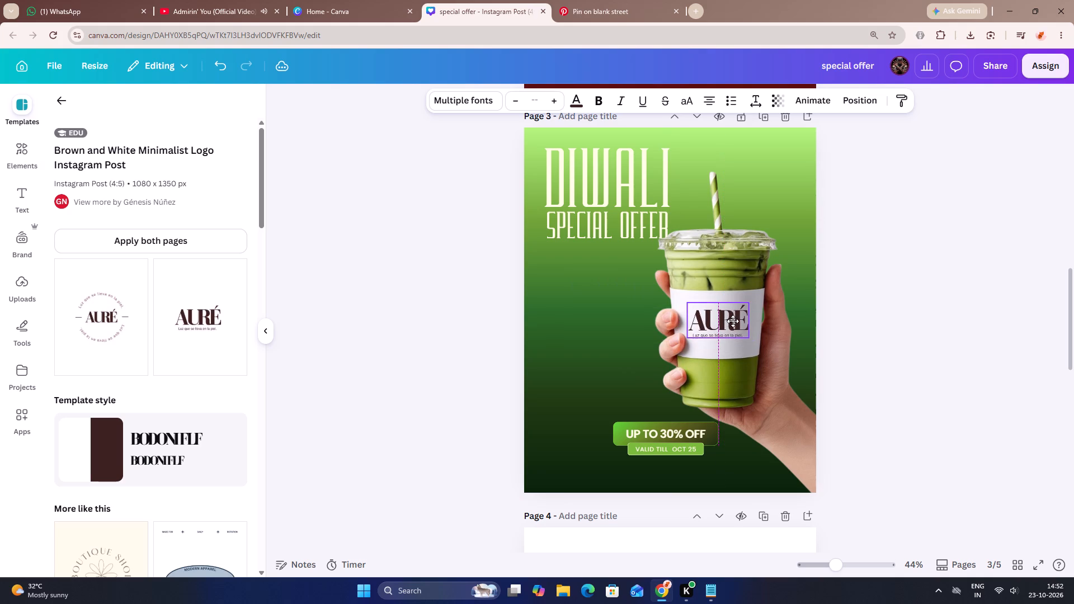
left_click_drag(733, 321, 733, 322)
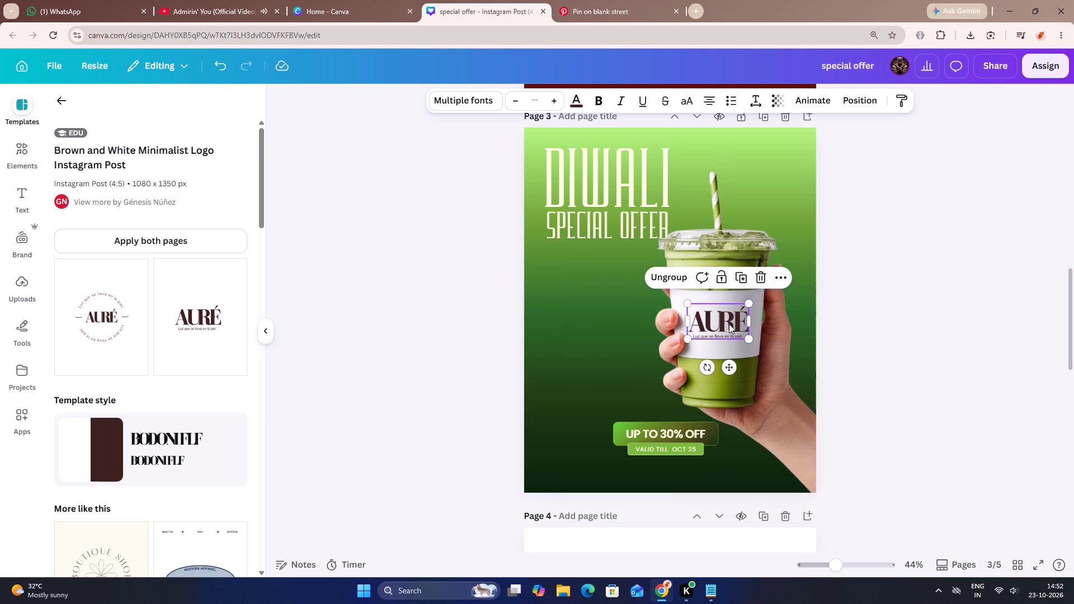
left_click(496, 326)
Examine the AURÉ logo on page 3's cup sleeve up close and check the whole poster.
scroll(731, 364, "up", 1, "ctrl")
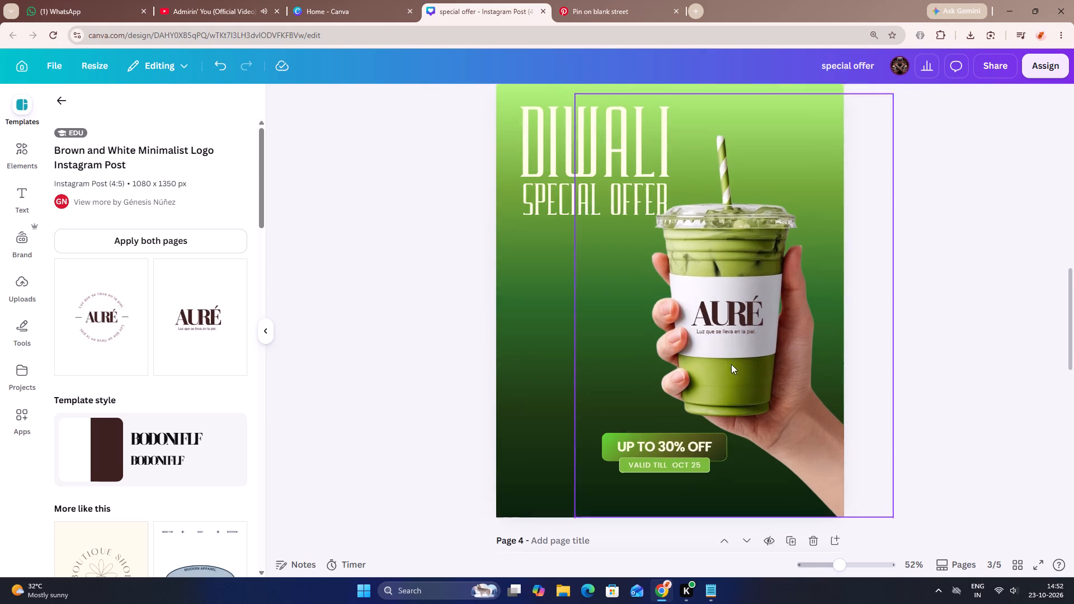
scroll(731, 364, "up", 3, "ctrl")
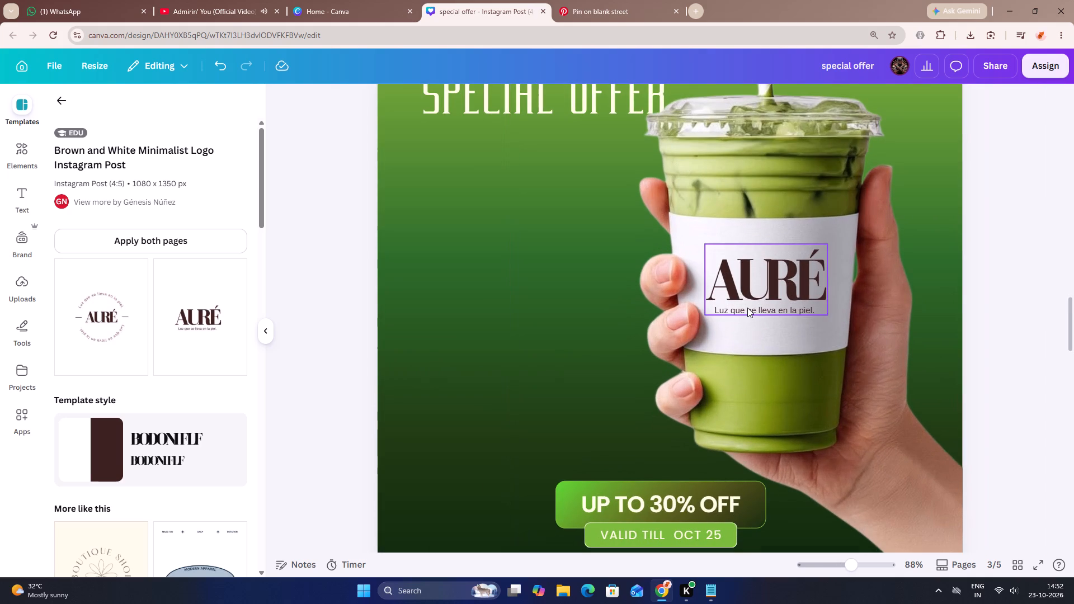
left_click(747, 308)
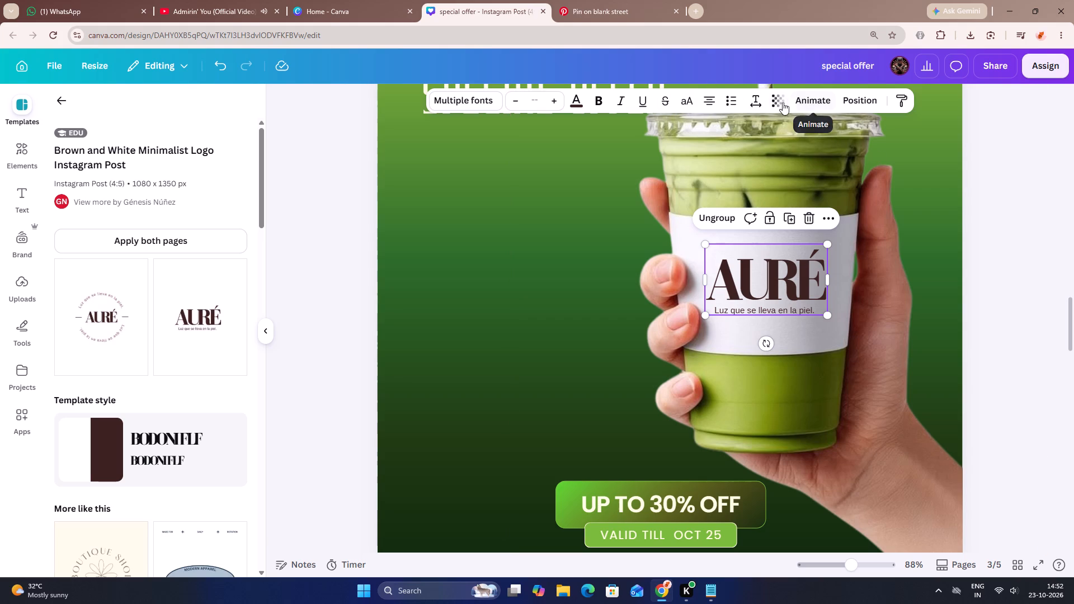
left_click(441, 88)
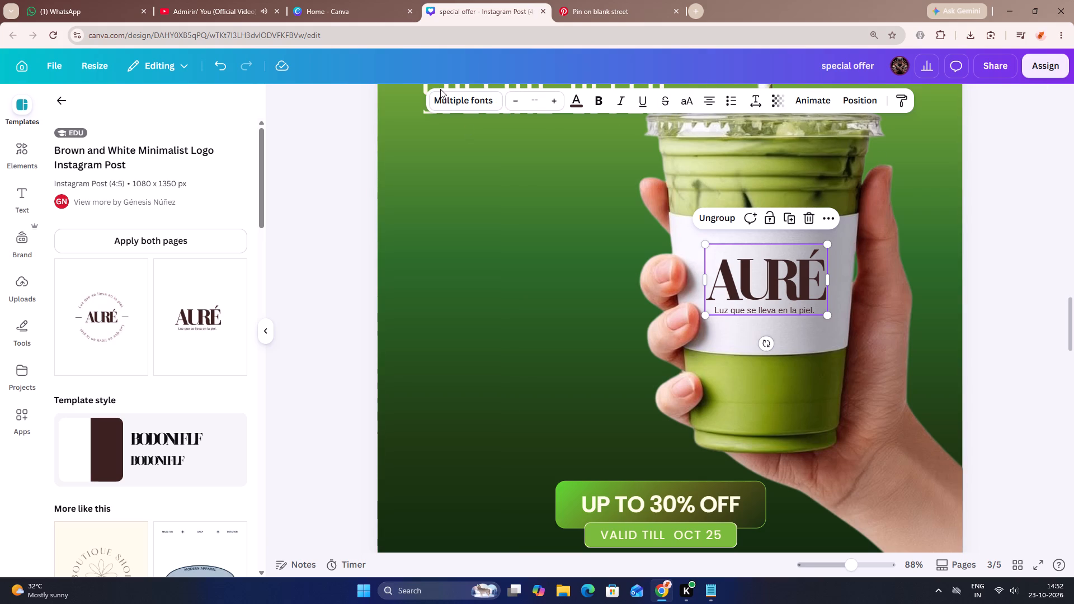
left_click(293, 241)
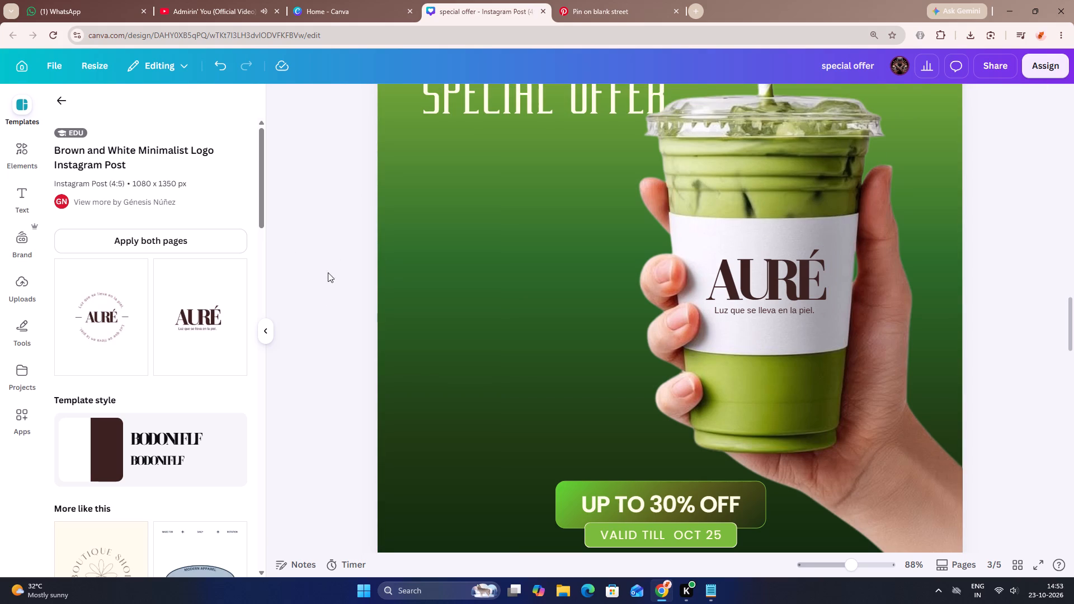
scroll(76, 371, "down", 3)
scroll(125, 371, "down", 2)
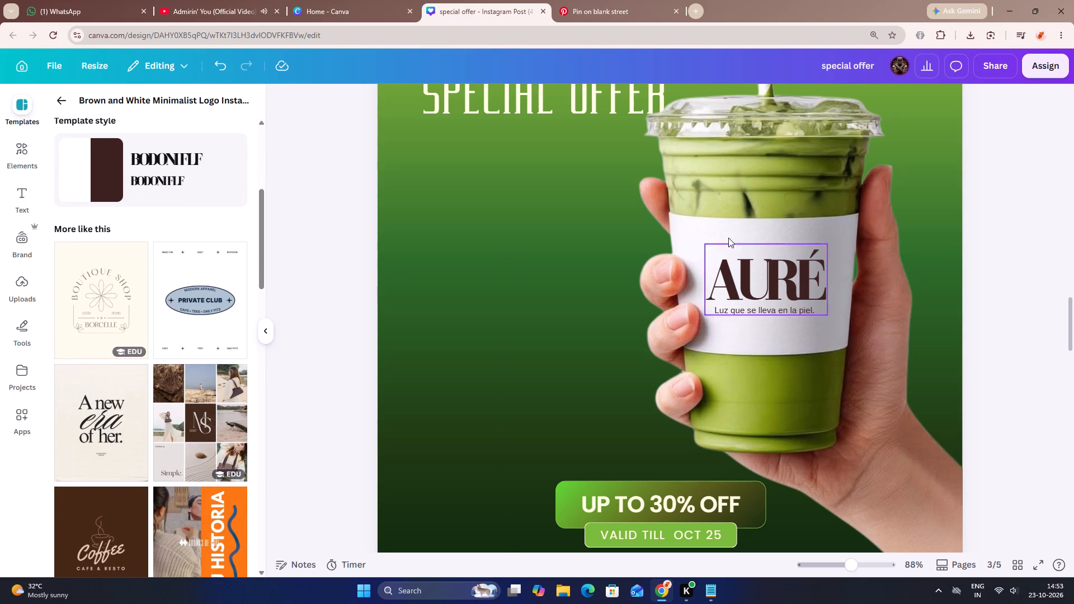
left_click(967, 233)
scroll(941, 264, "down", 2, "ctrl")
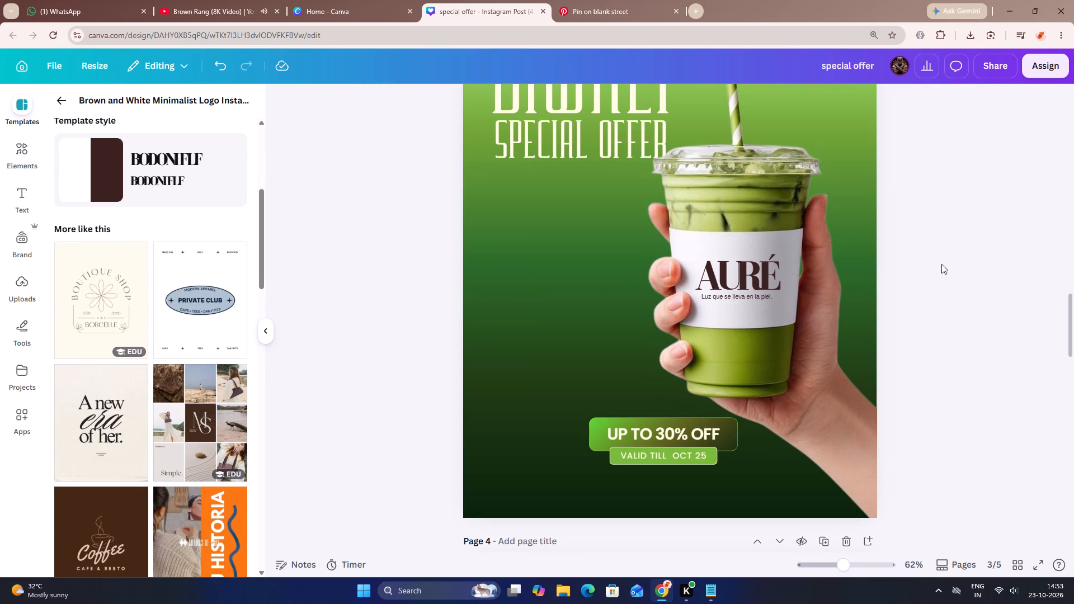
left_click(997, 241)
scroll(942, 244, "up", 1)
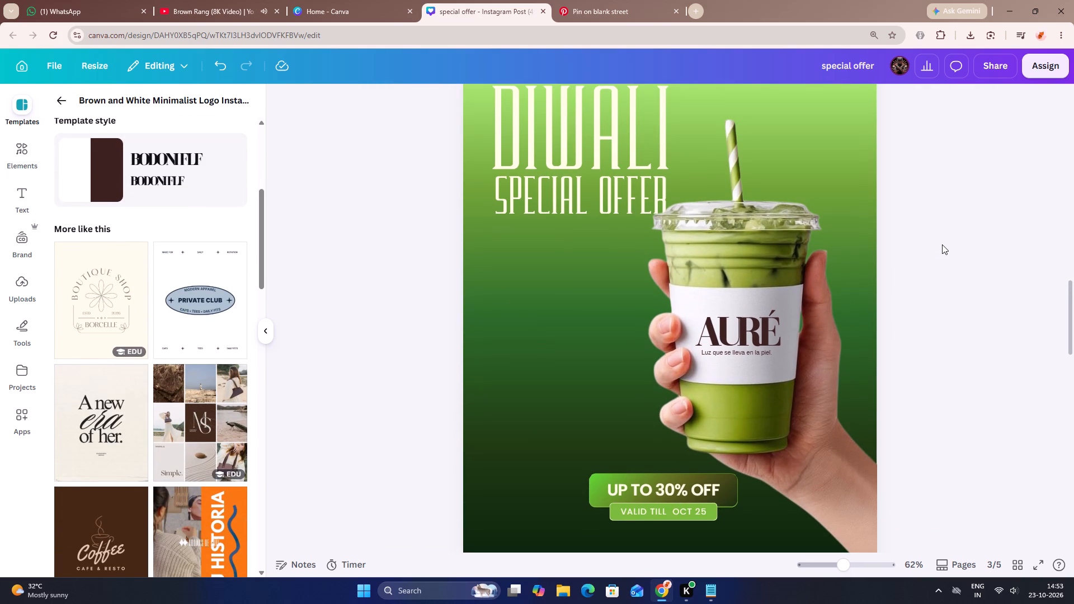
scroll(942, 244, "down", 1, "ctrl")
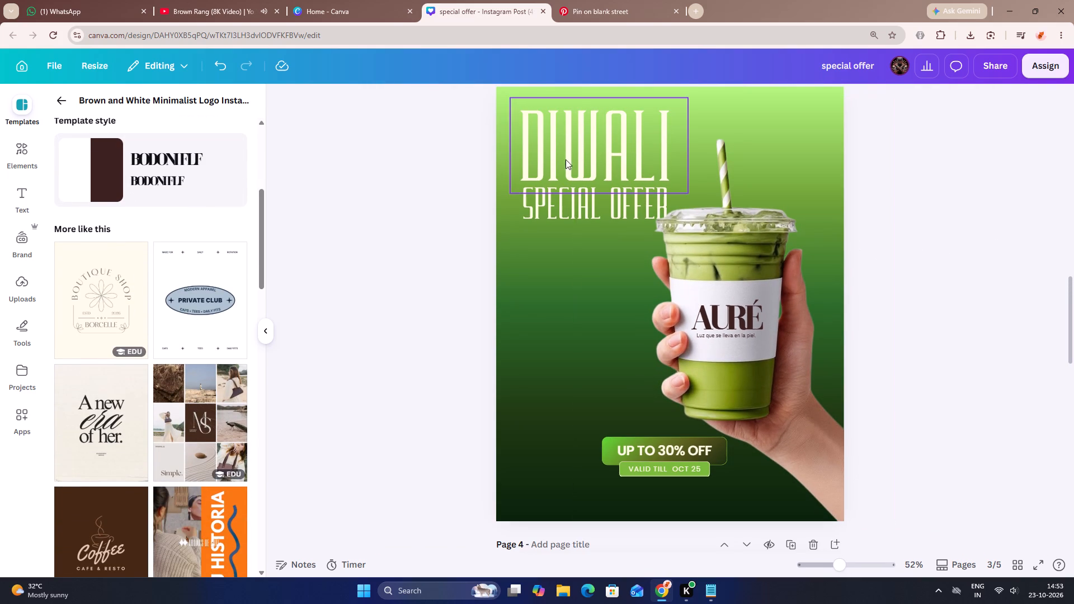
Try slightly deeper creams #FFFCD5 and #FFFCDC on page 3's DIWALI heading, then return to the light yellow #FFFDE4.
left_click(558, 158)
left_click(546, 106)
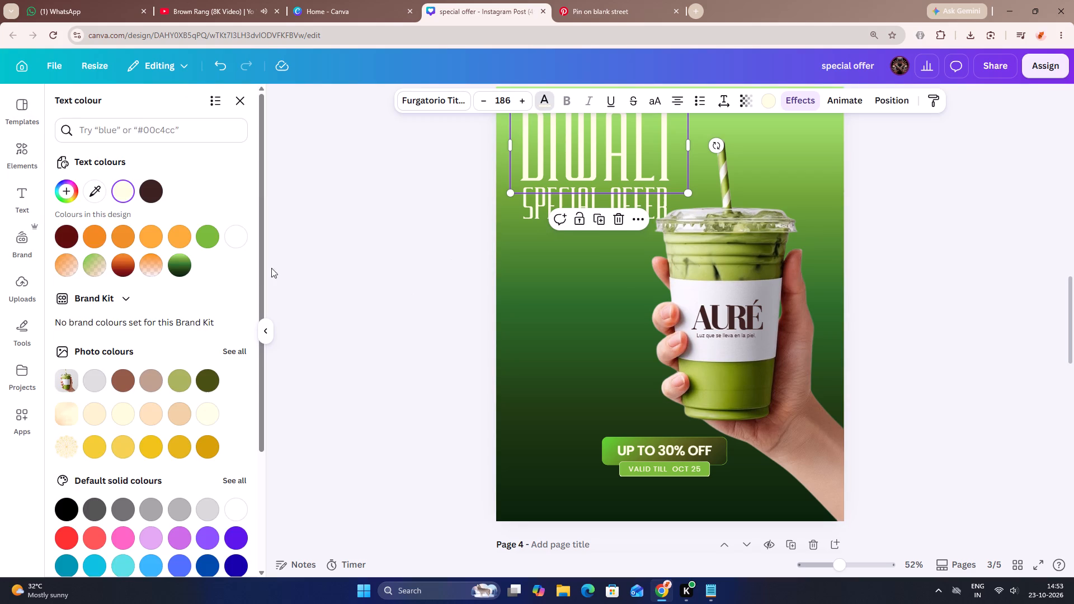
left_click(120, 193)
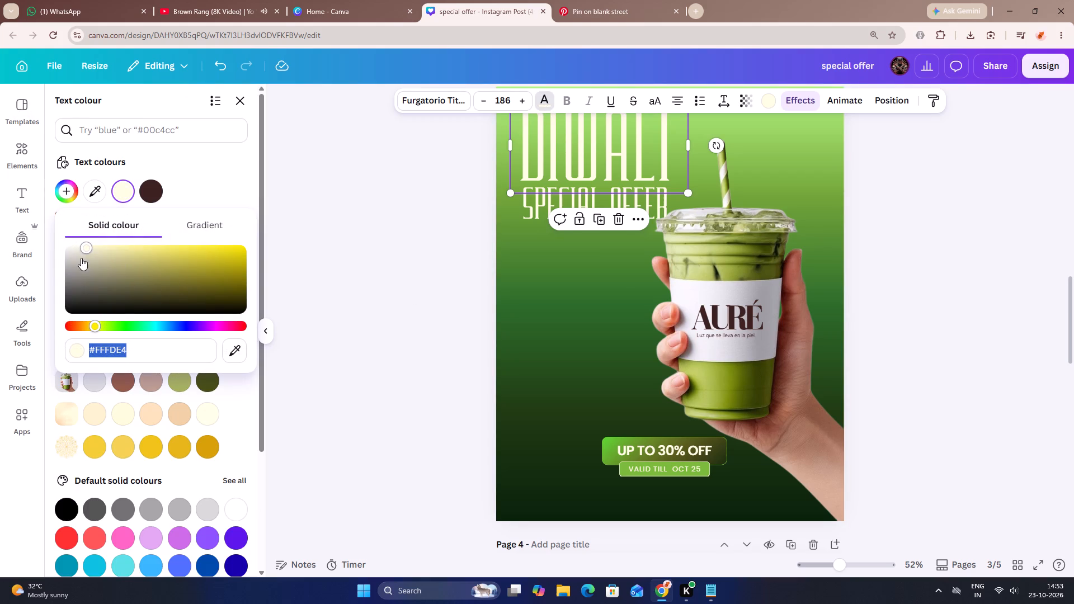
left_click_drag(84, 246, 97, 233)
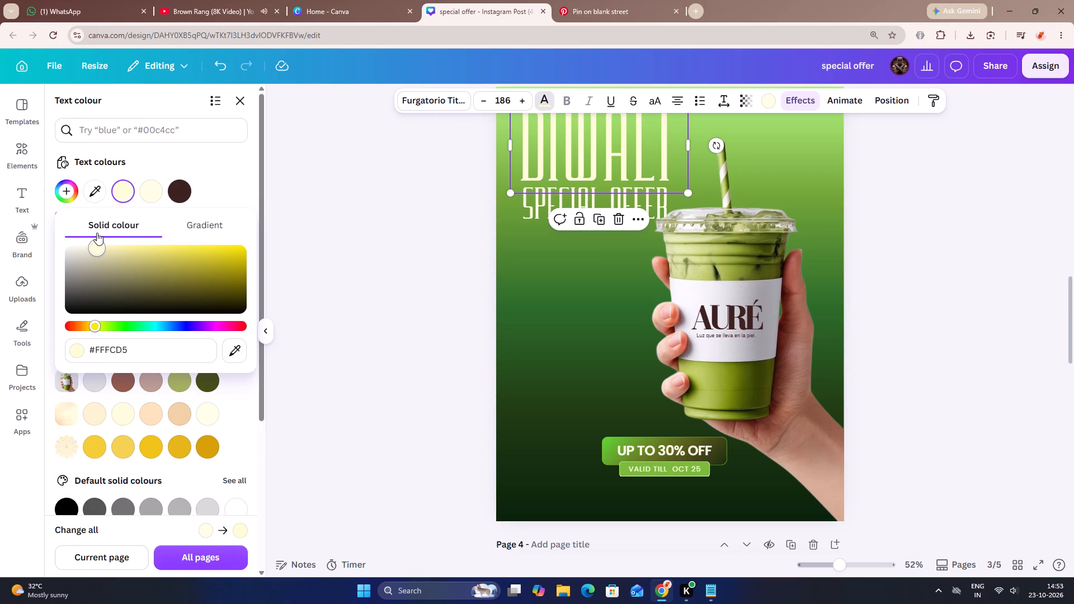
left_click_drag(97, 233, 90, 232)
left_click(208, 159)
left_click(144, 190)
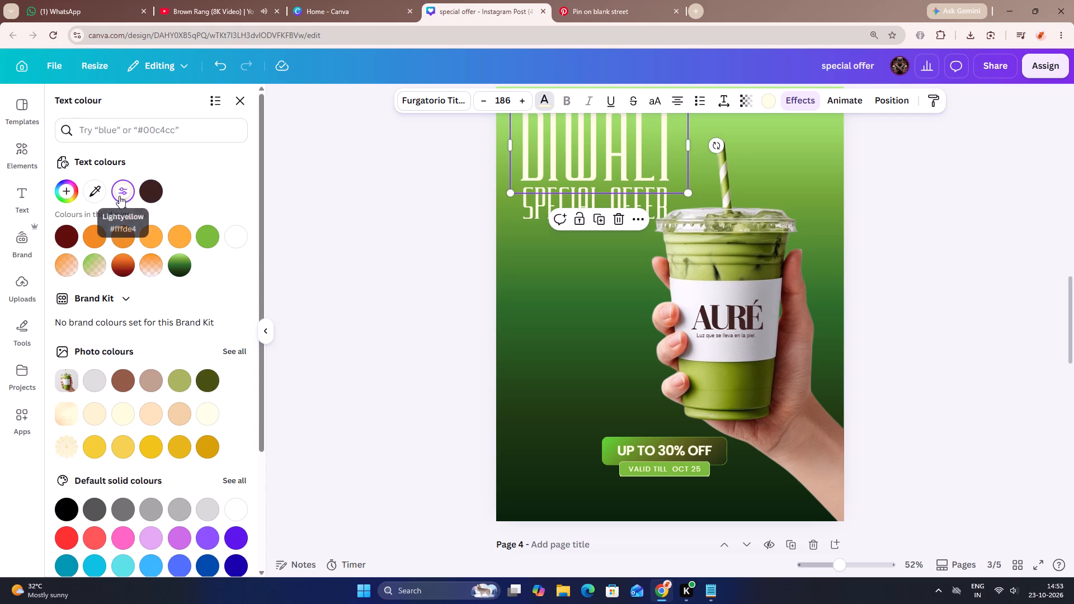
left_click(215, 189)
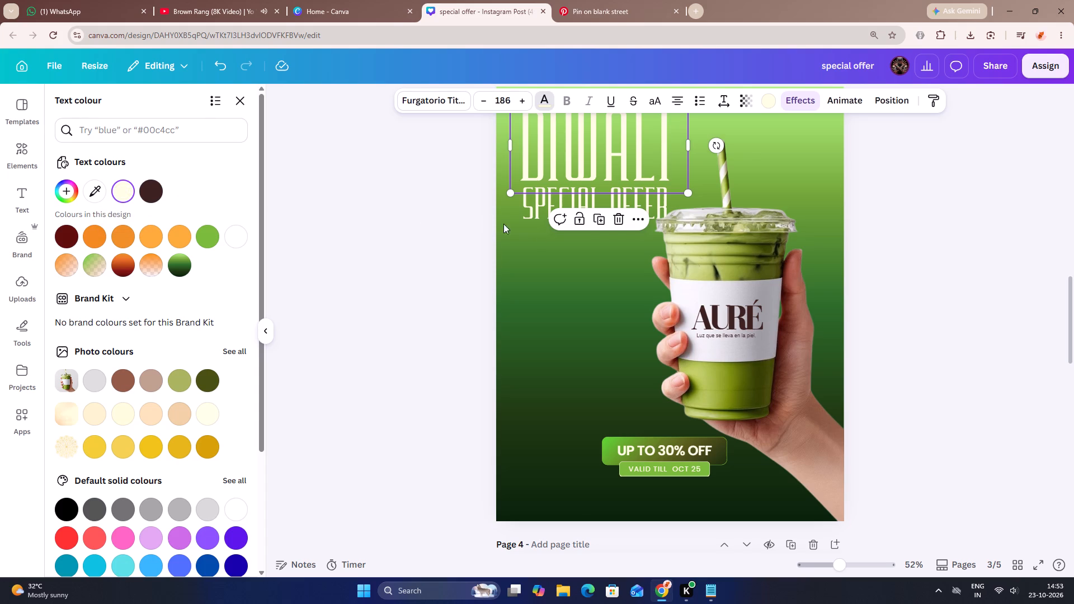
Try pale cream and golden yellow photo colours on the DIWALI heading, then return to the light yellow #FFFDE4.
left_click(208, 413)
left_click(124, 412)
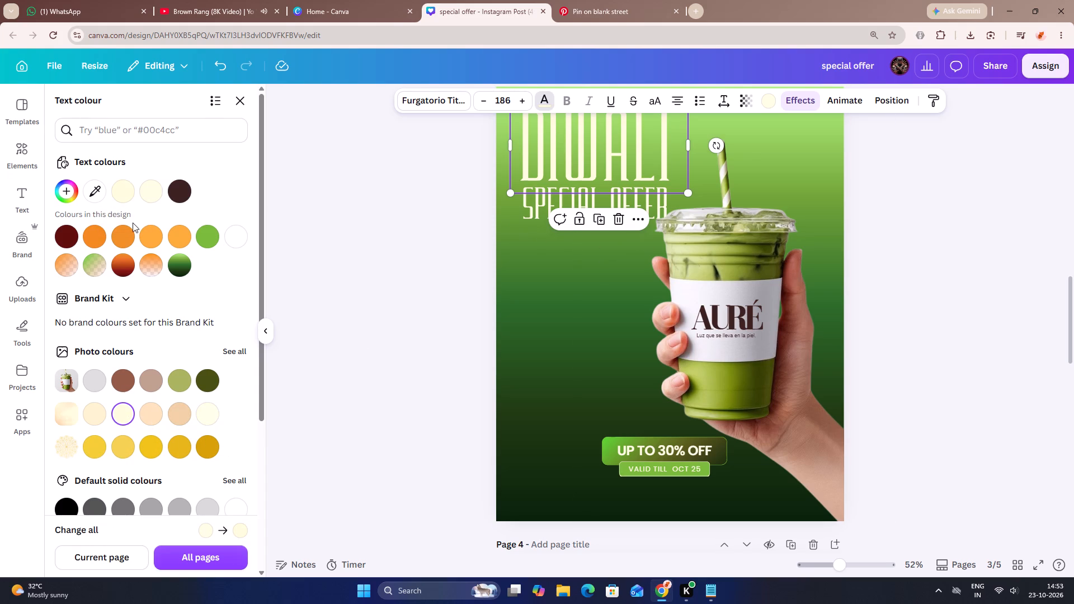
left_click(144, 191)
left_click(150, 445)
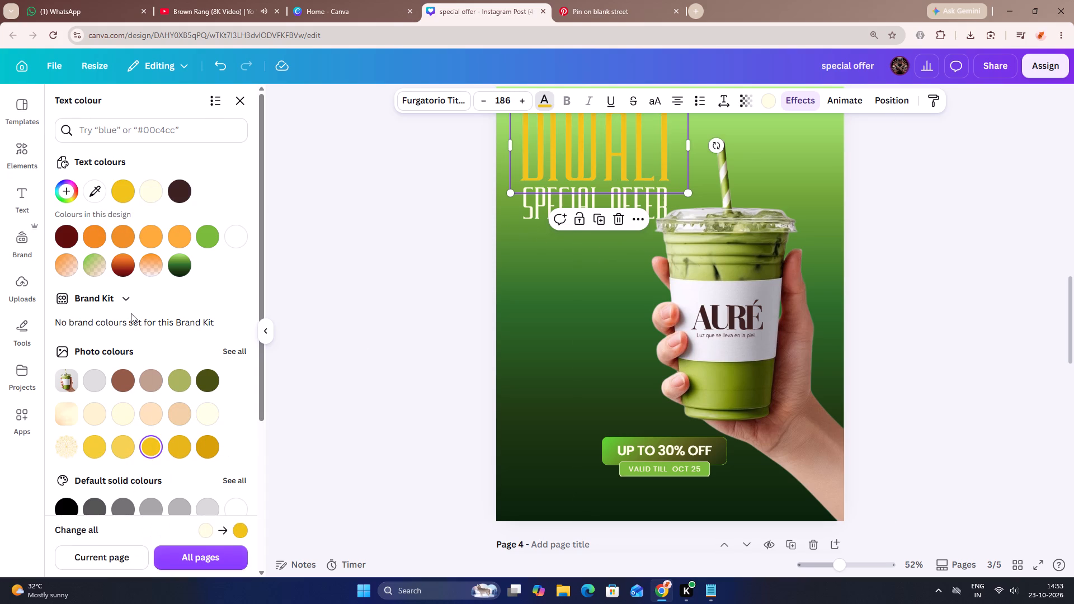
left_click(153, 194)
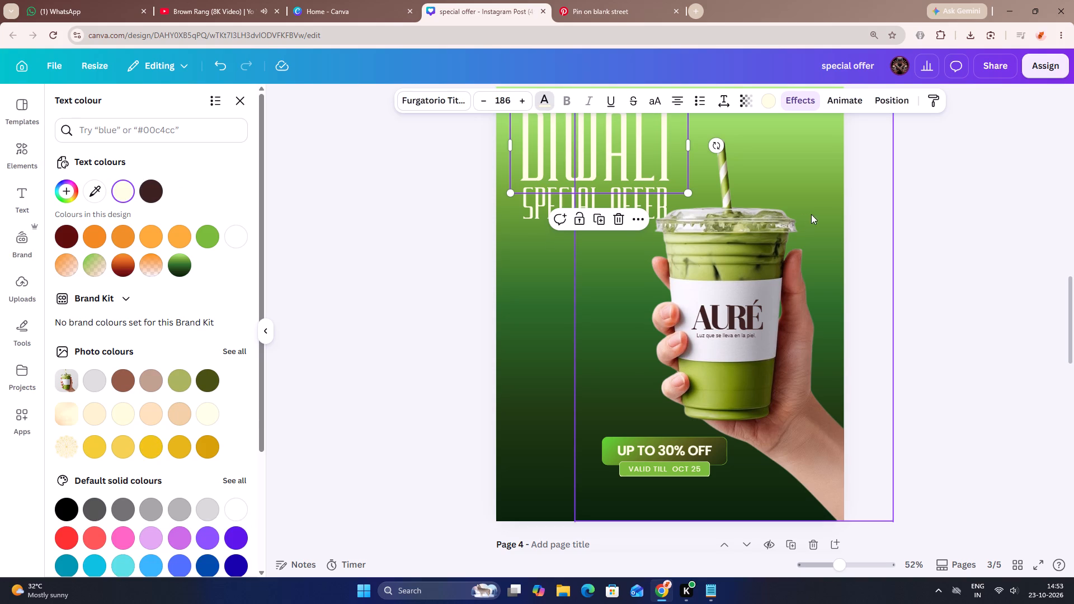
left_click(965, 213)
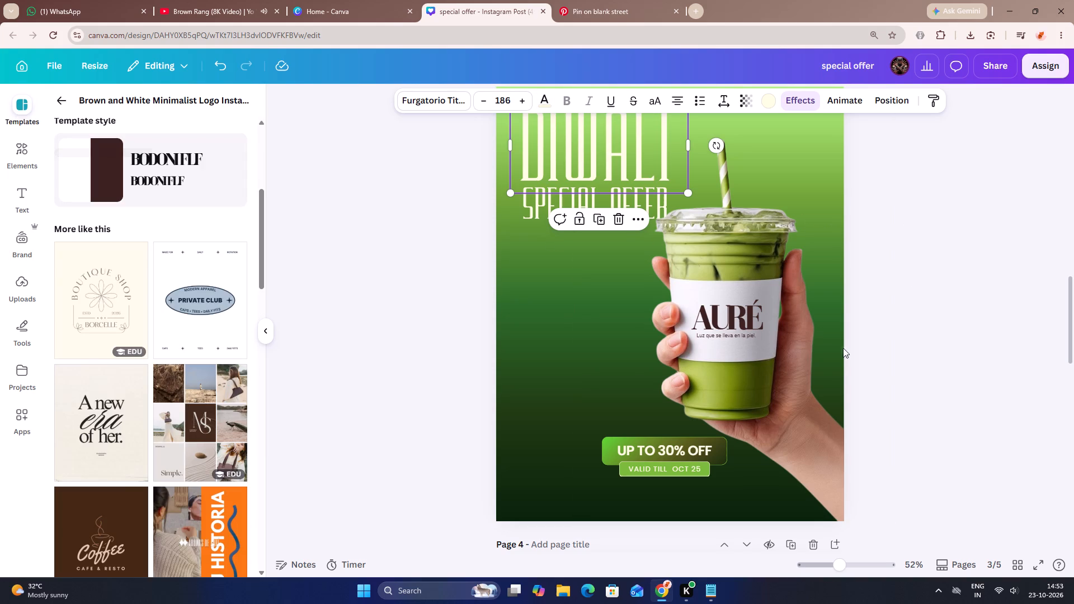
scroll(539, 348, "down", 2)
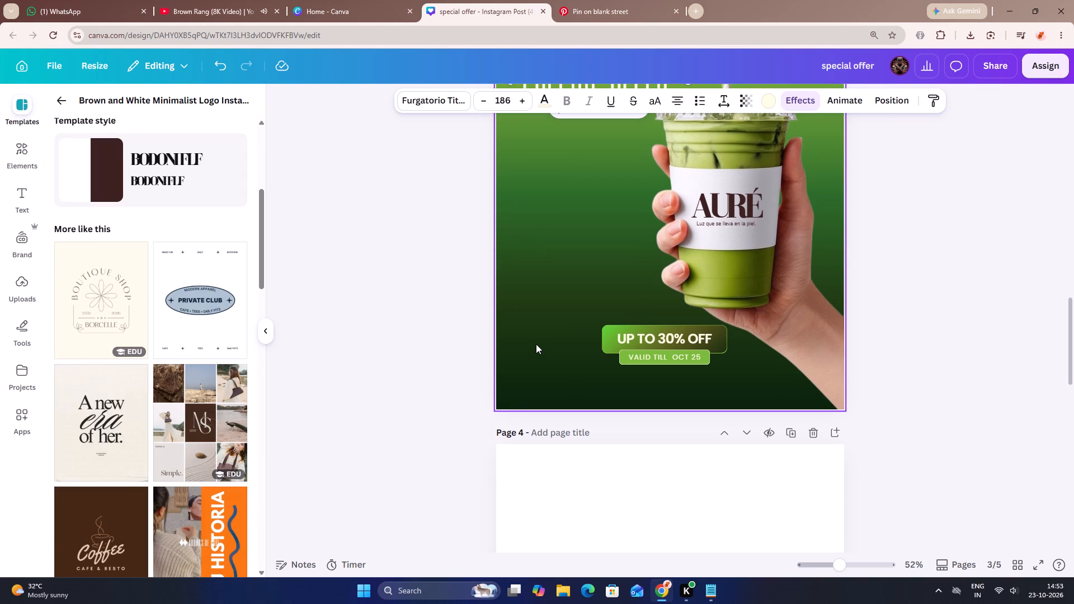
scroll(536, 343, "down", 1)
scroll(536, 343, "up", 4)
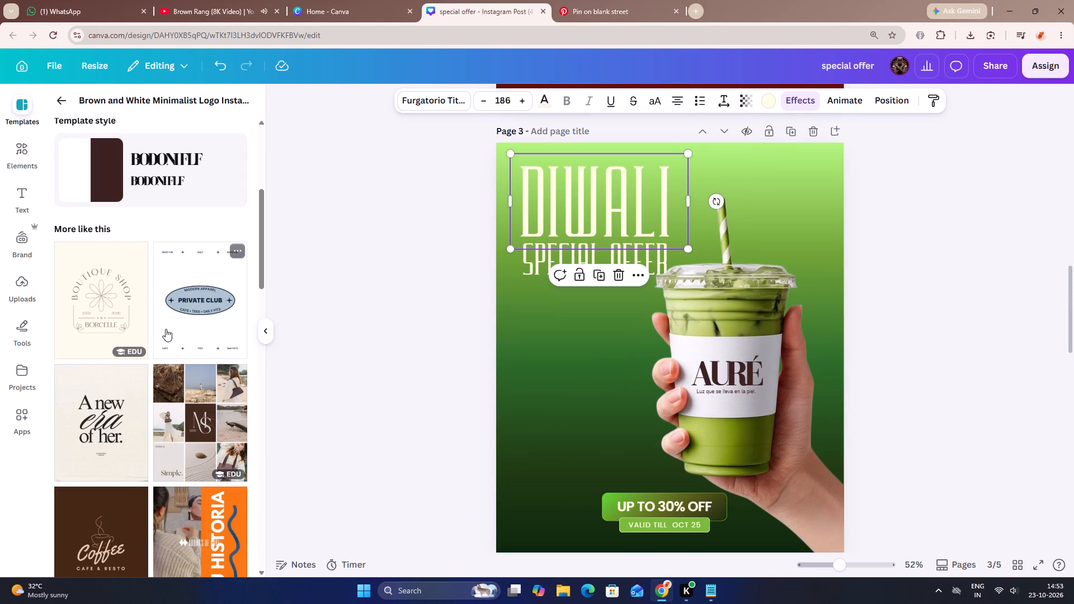
Browse the LOGO template results, then clear the search and look through the suggested Instagram post templates.
left_click(56, 102)
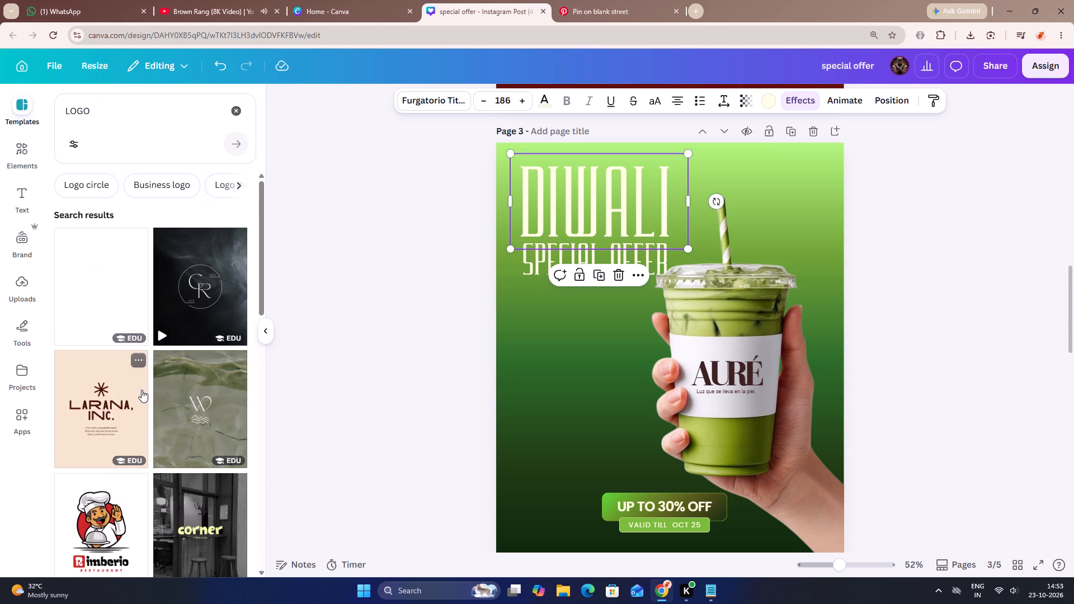
scroll(142, 390, "down", 2)
scroll(112, 283, "down", 2)
scroll(111, 328, "down", 4)
left_click(238, 115)
scroll(136, 412, "down", 3)
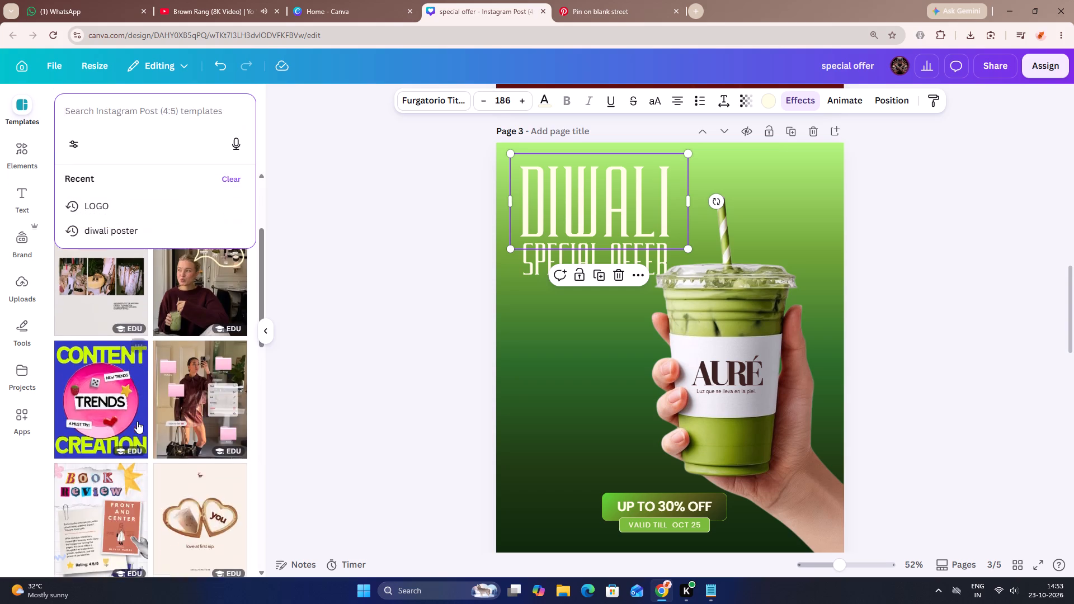
scroll(139, 421, "up", 8)
scroll(111, 367, "down", 2)
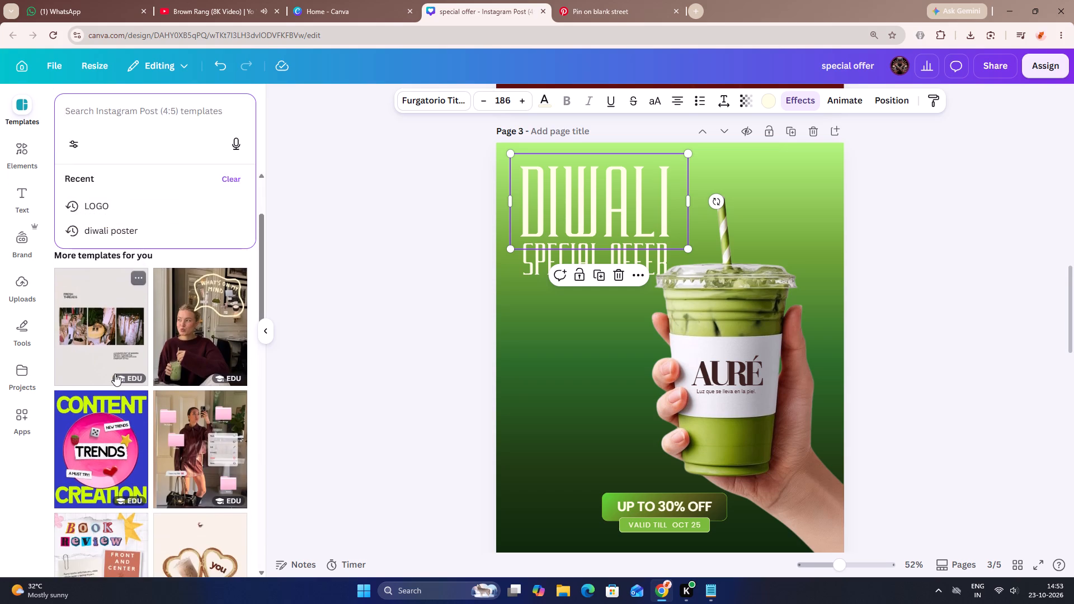
scroll(115, 374, "down", 6)
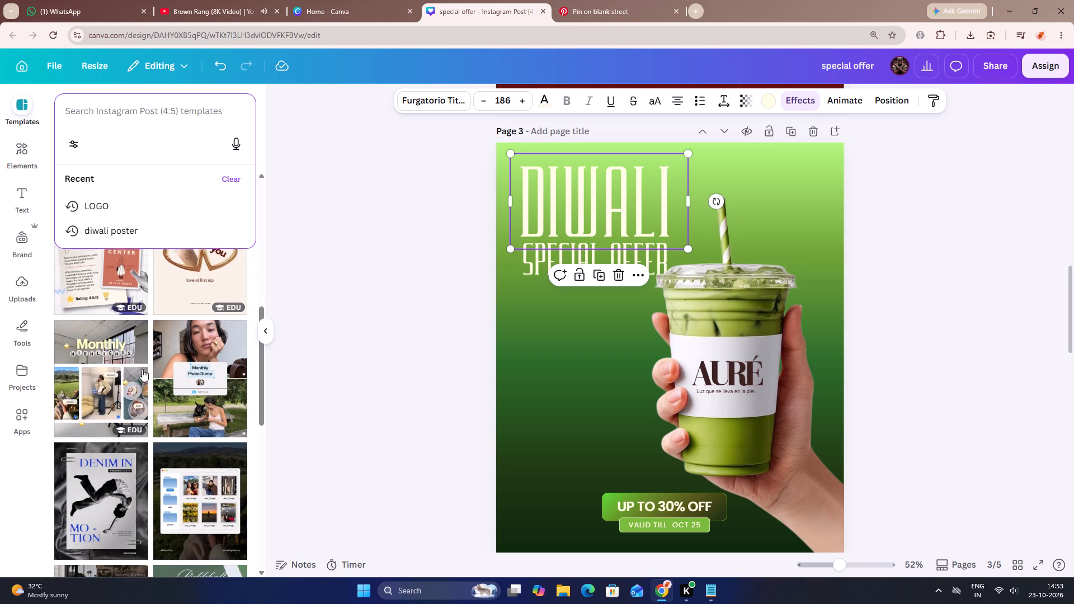
scroll(142, 369, "up", 1)
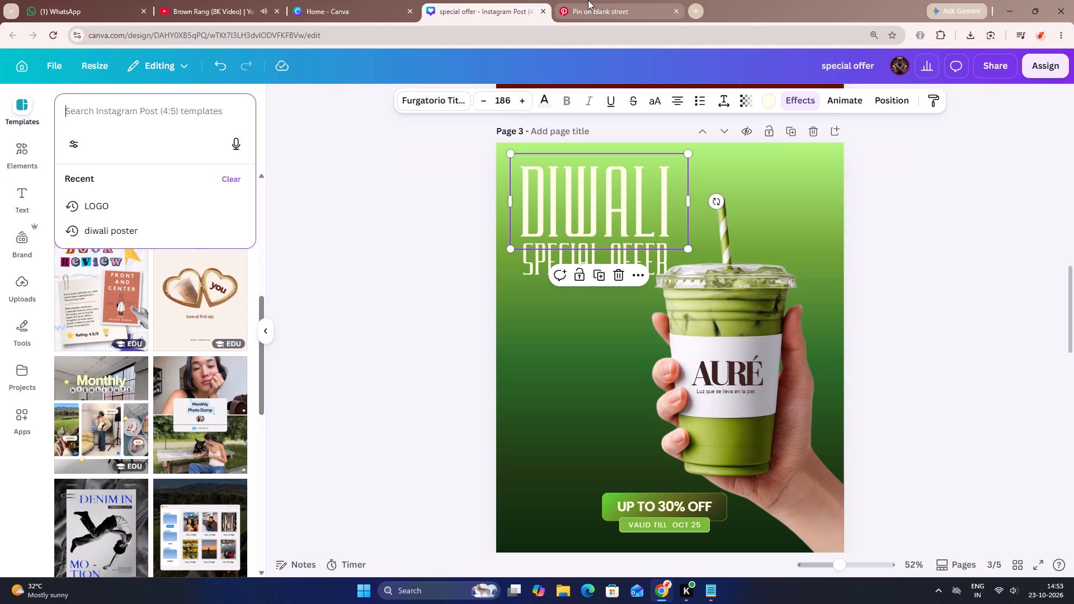
Switch to Pinterest, look over the related iced drink pins, and return to the special offer design in Canva.
left_click(589, 0)
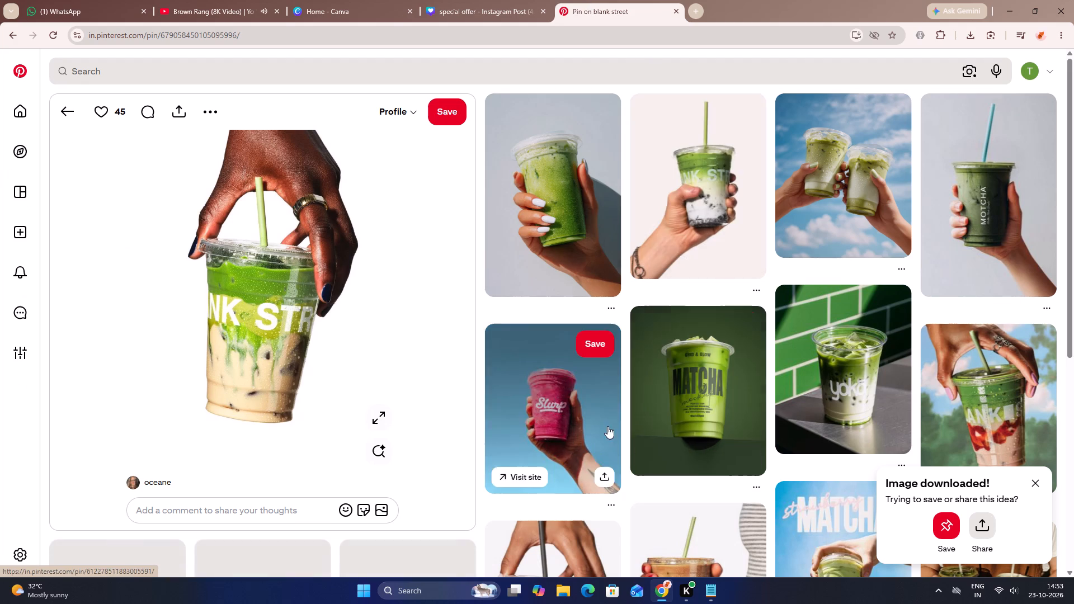
scroll(605, 423, "down", 4)
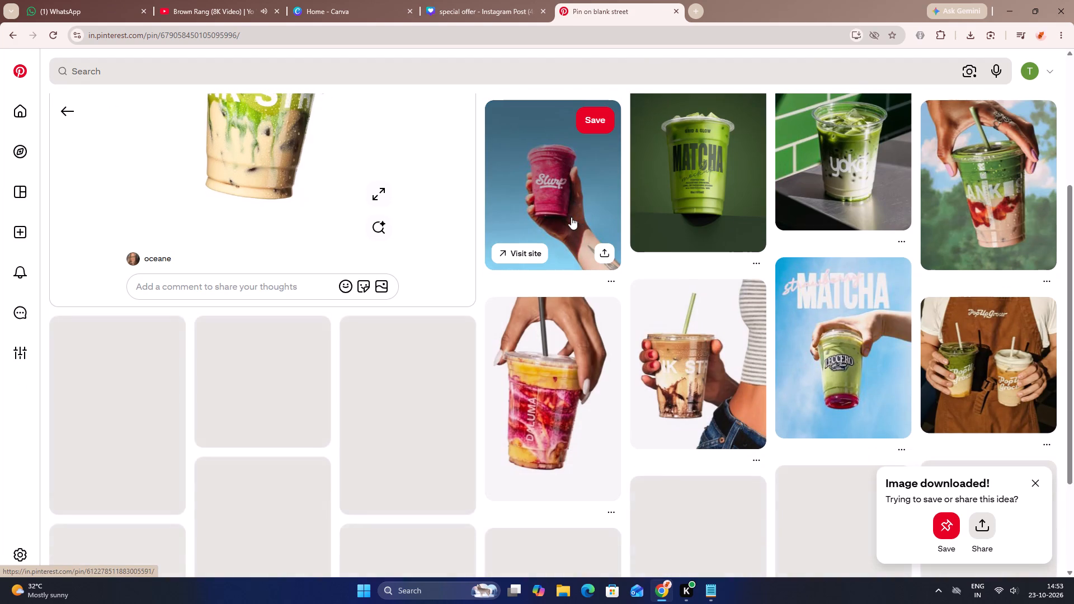
scroll(580, 201, "up", 5)
left_click(499, 0)
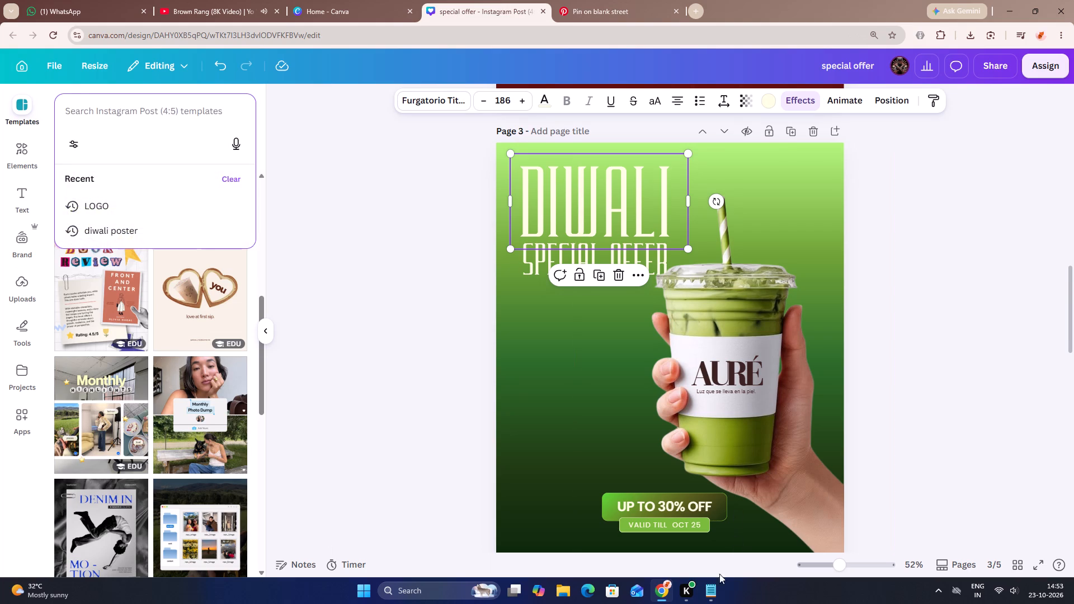